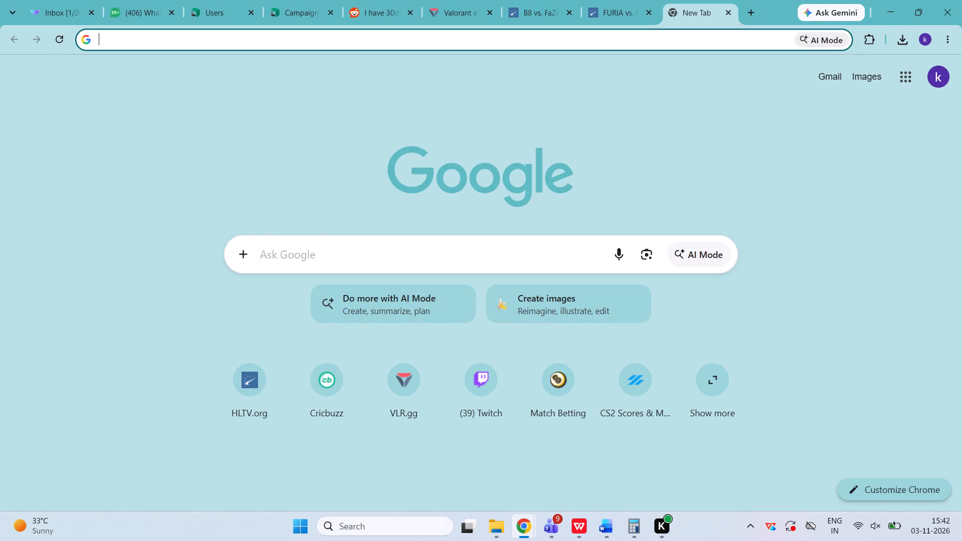
Open the notice.cleardu.com site in the new browser tab.
key(n)
key(BackSpace)
key(BackSpace)
key(BackSpace)
key(n)
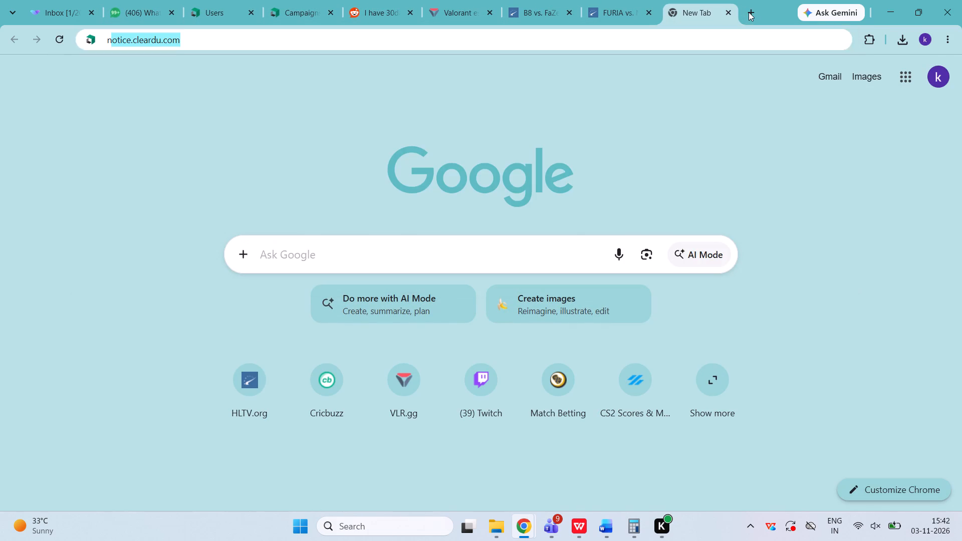
key(Return)
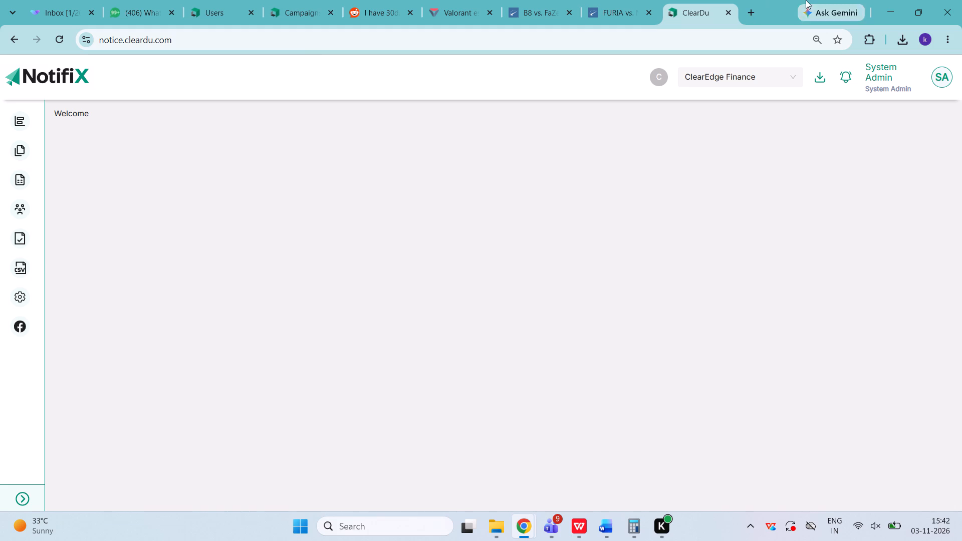
Switch the active organisation to ujjivan small finance bank.
click(722, 71)
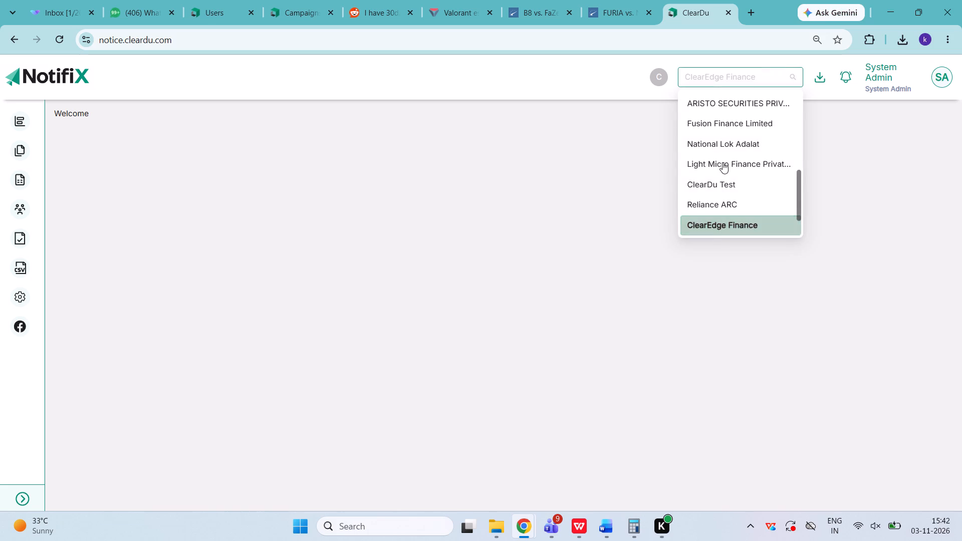
scroll(723, 162, up, 8)
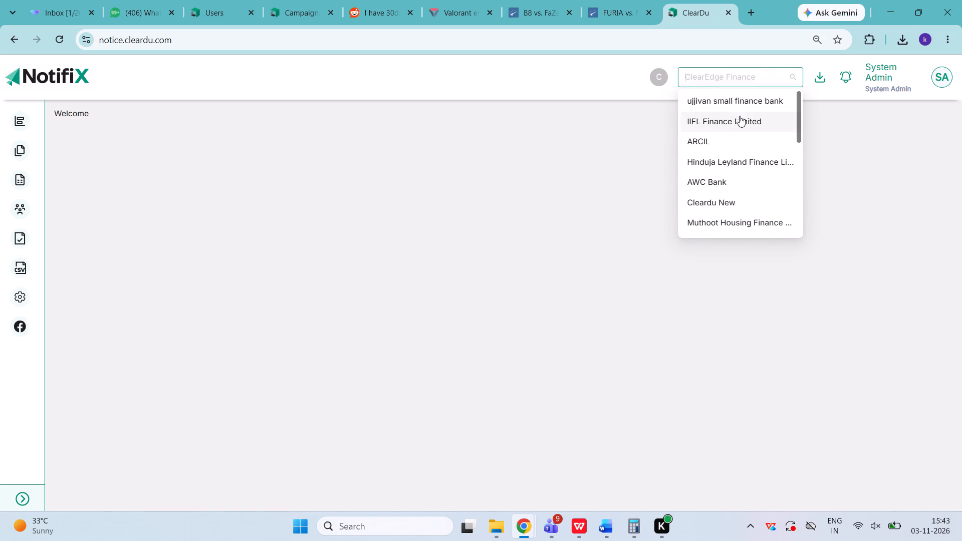
click(743, 109)
Open the borrower files list for the selected bank.
click(10, 152)
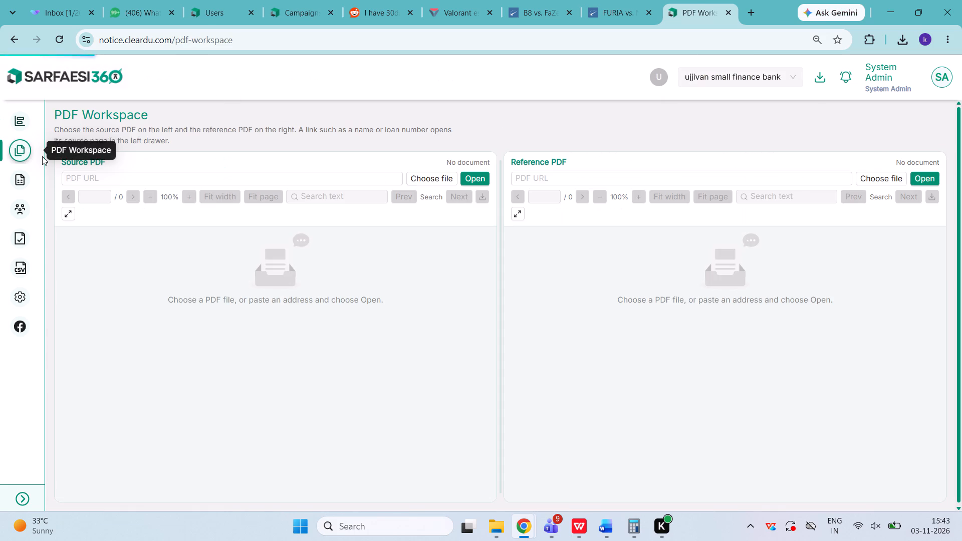
click(12, 174)
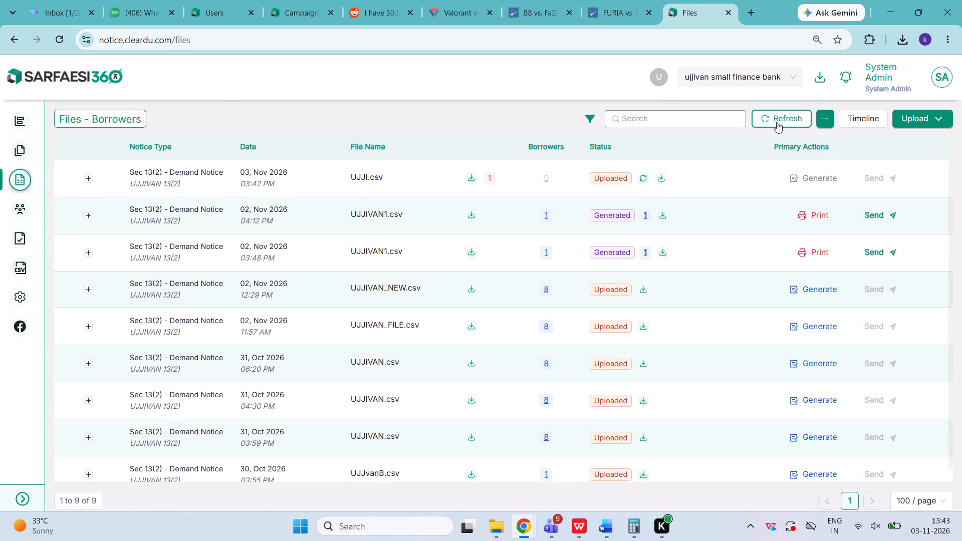
Download the error report for the UJJI.csv upload and open it in WPS Office to read the error.
click(492, 176)
click(799, 67)
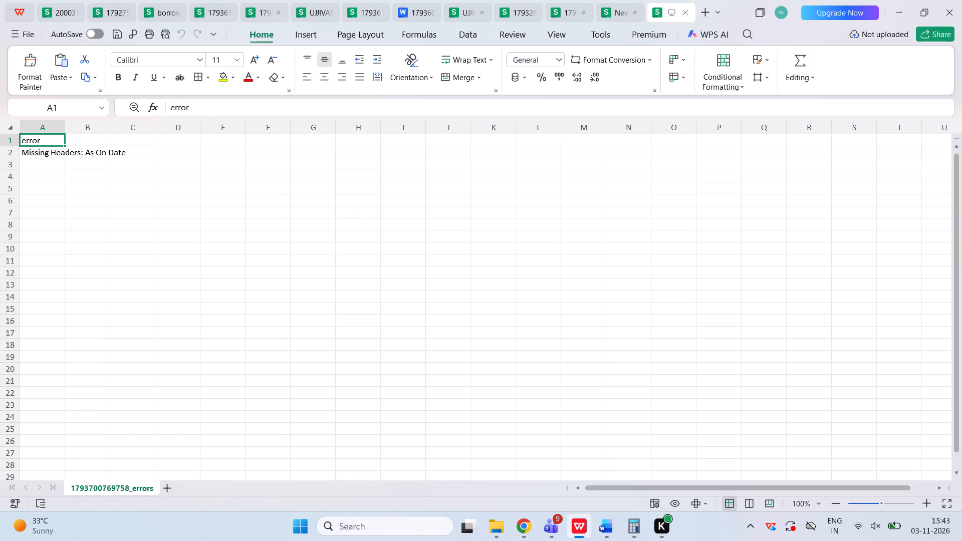
Back in Chrome, open the borrower record of the 04:12 PM UJJIVAN1.csv upload and examine its columns through to As On Date.
key(alt+Tab)
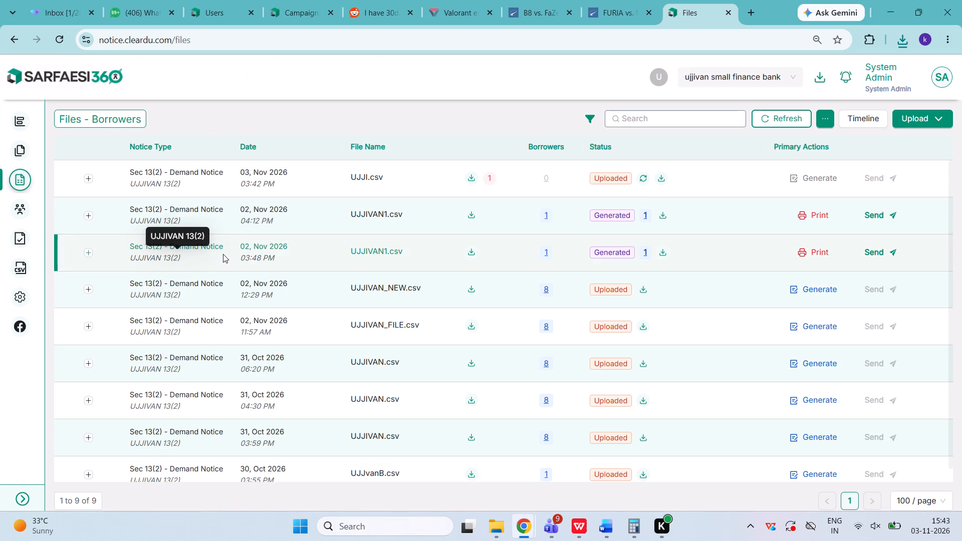
click(544, 215)
scroll(479, 165, left, 4)
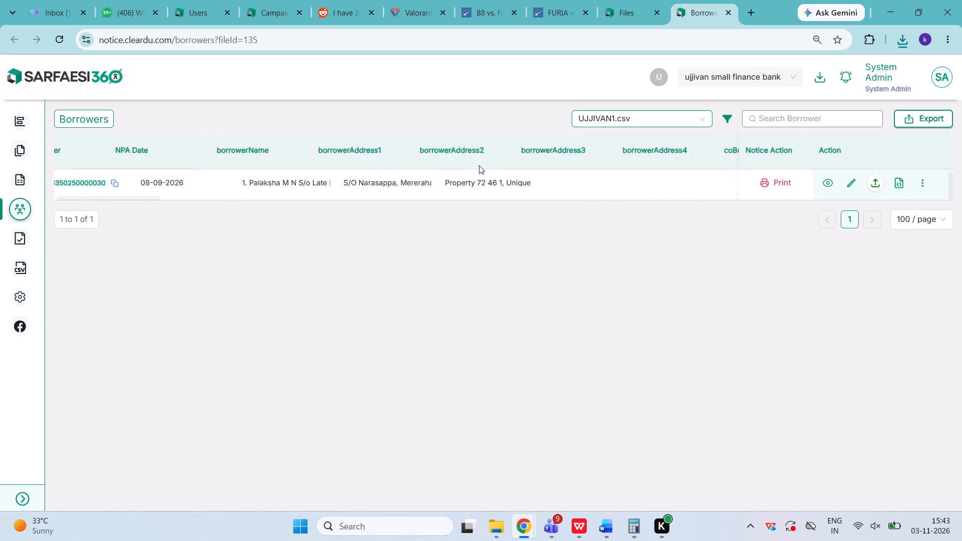
scroll(479, 165, left, 16)
scroll(479, 165, right, 1)
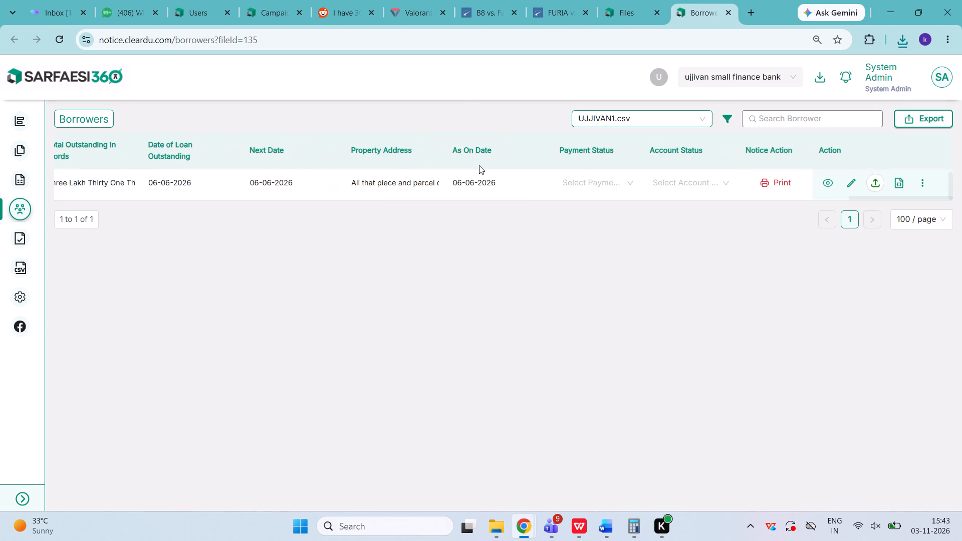
scroll(479, 165, right, 1)
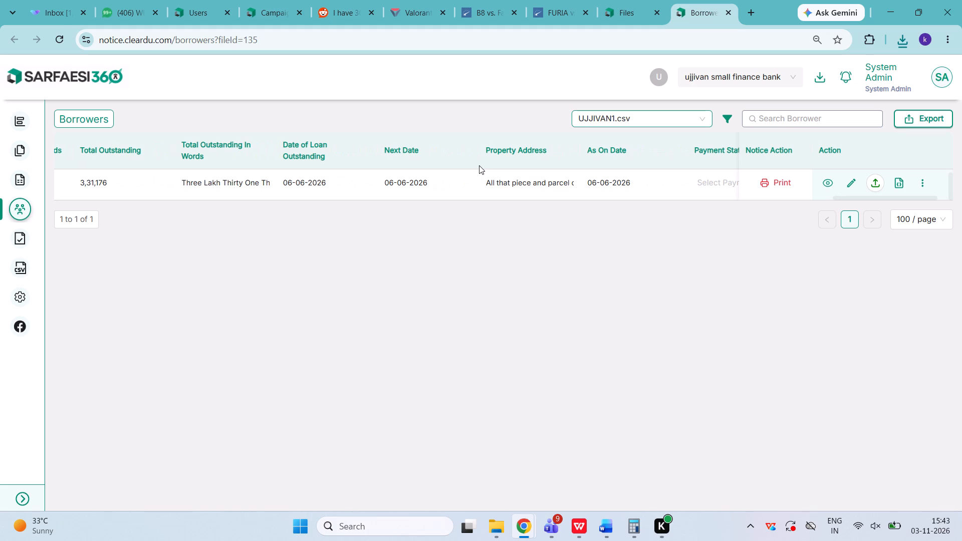
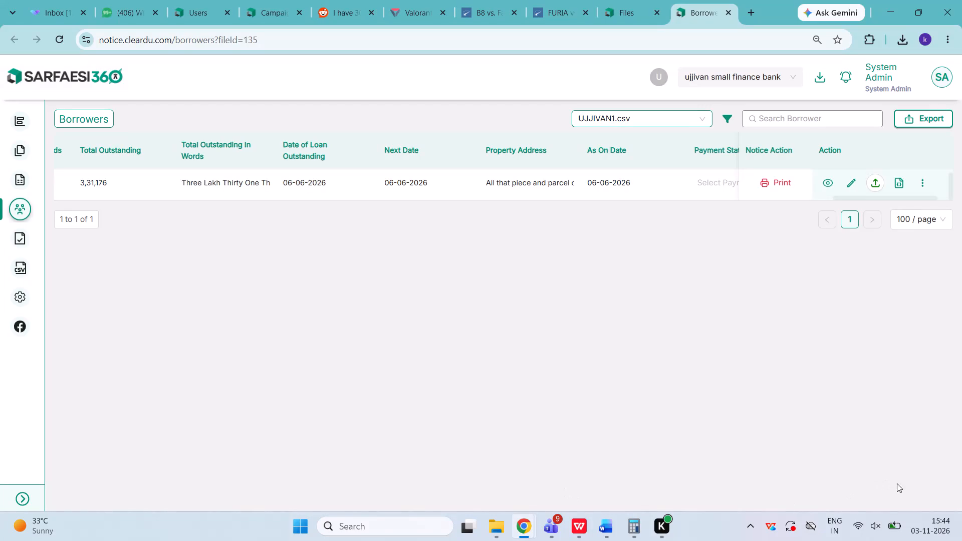
Open the Windows calendar to check the current date against the dates in the borrower record.
click(919, 517)
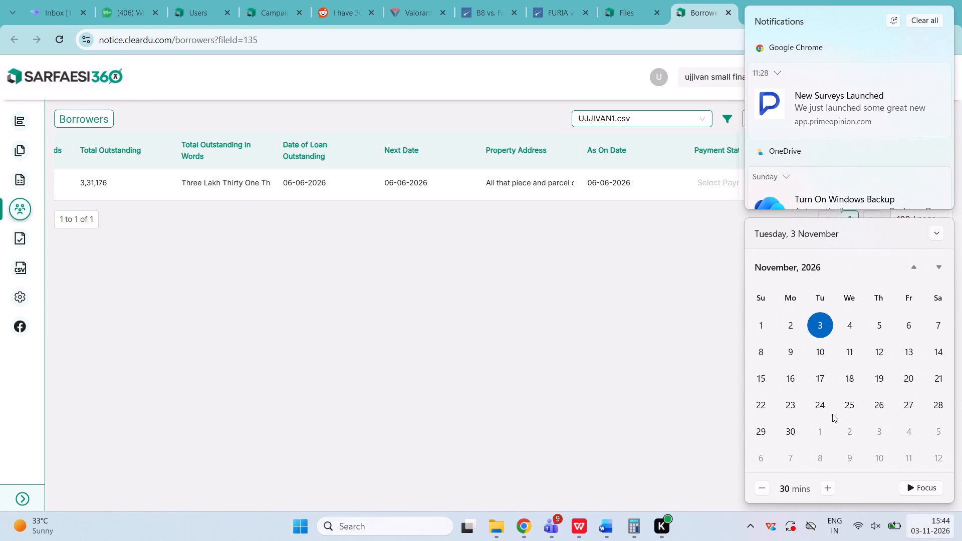
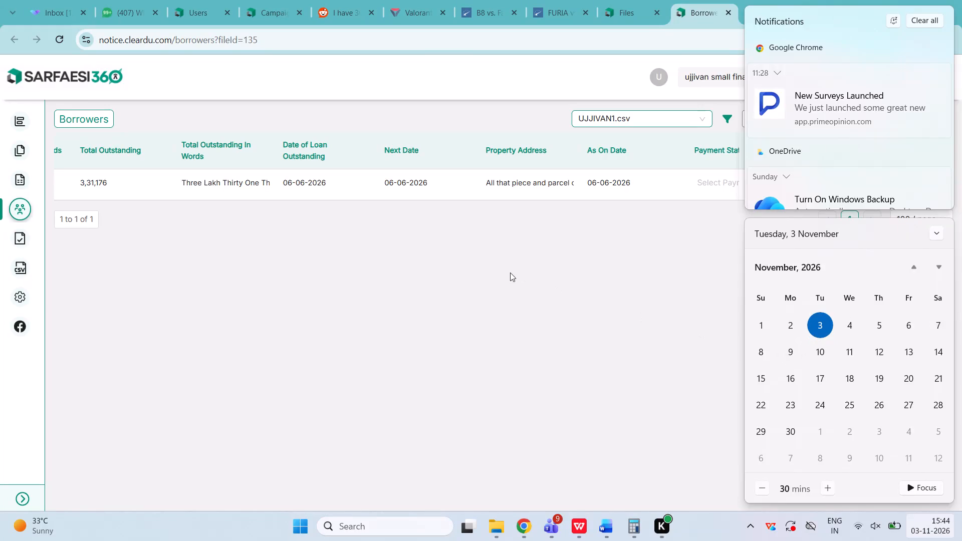
Dismiss the calendar and return to the borrower record of the UJJIVAN1.csv upload.
click(510, 273)
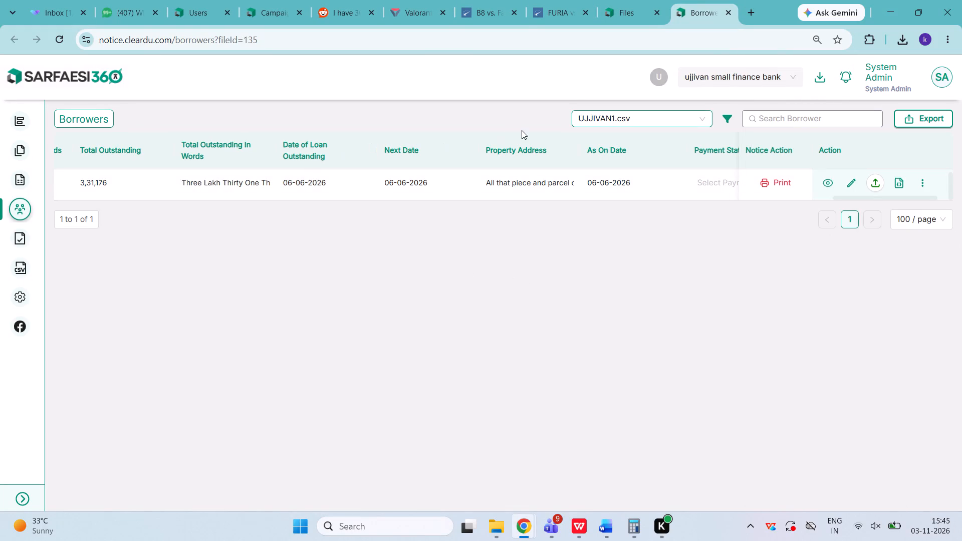
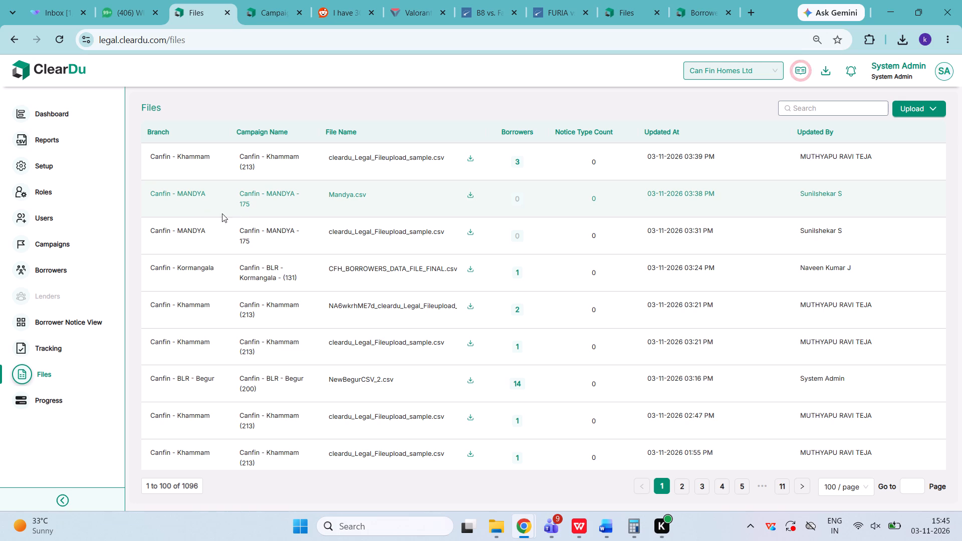
Download the Mandya.csv file uploaded for the Canfin - MANDYA branch and open it in WPS Office to inspect its contents.
click(465, 200)
click(471, 195)
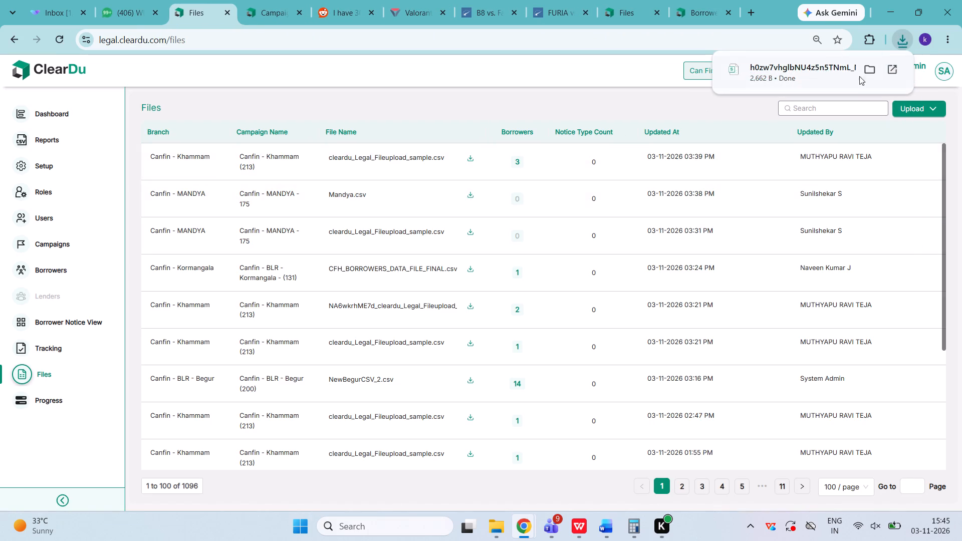
click(808, 71)
key(Down)
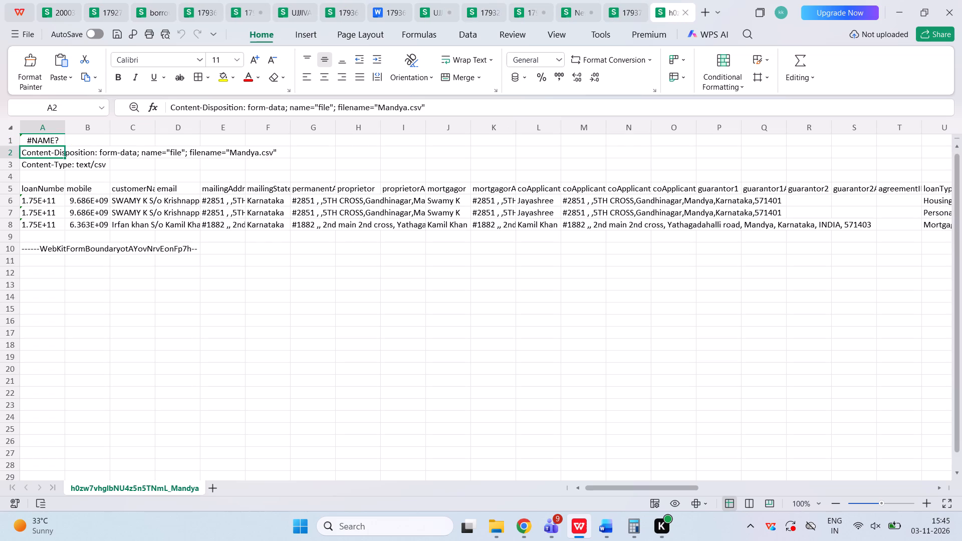
Clear the form-data header lines in rows 1 to 3 and the WebKitFormBoundary line in row 10 of the Mandya sheet.
key(Down)
key(Down)
key(Down)
key(Down)
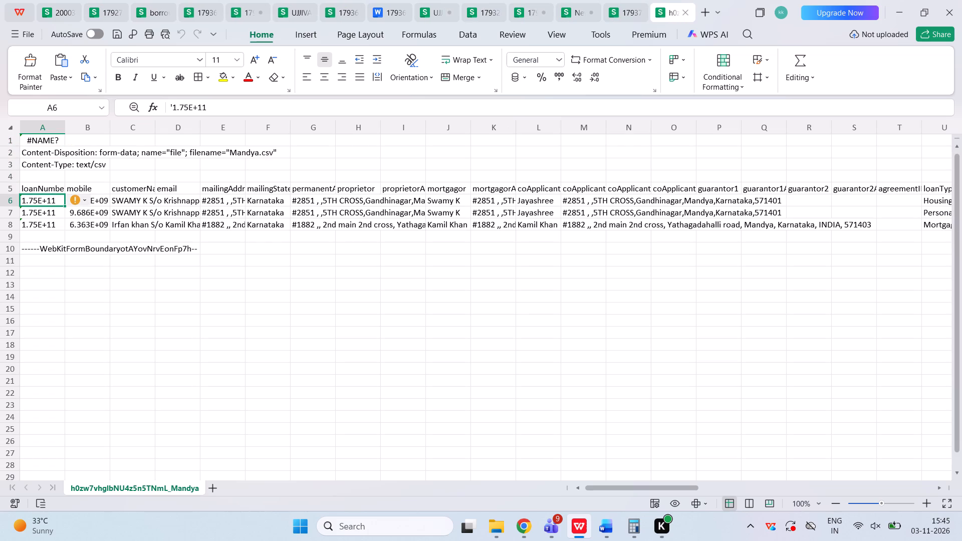
drag(4, 138, 5, 147)
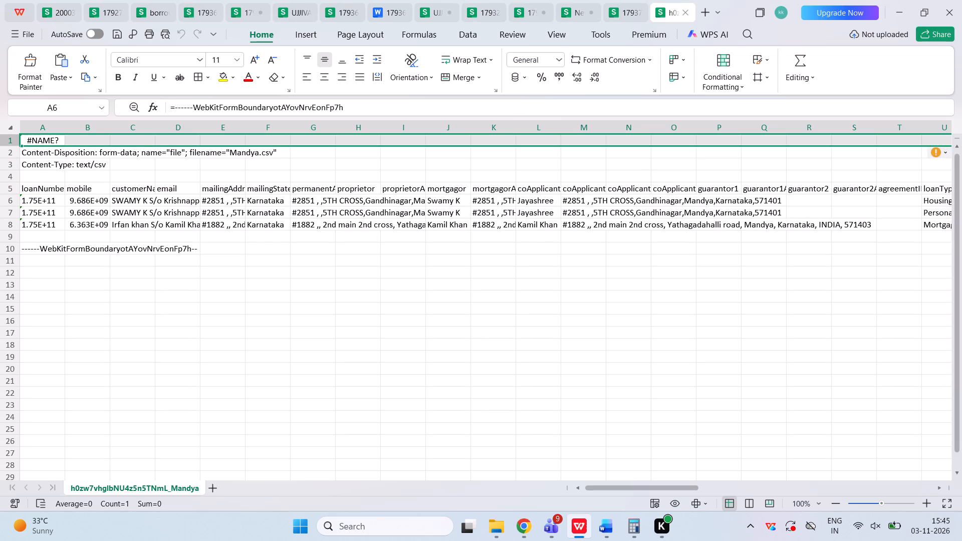
drag(5, 147, 12, 164)
key(Delete)
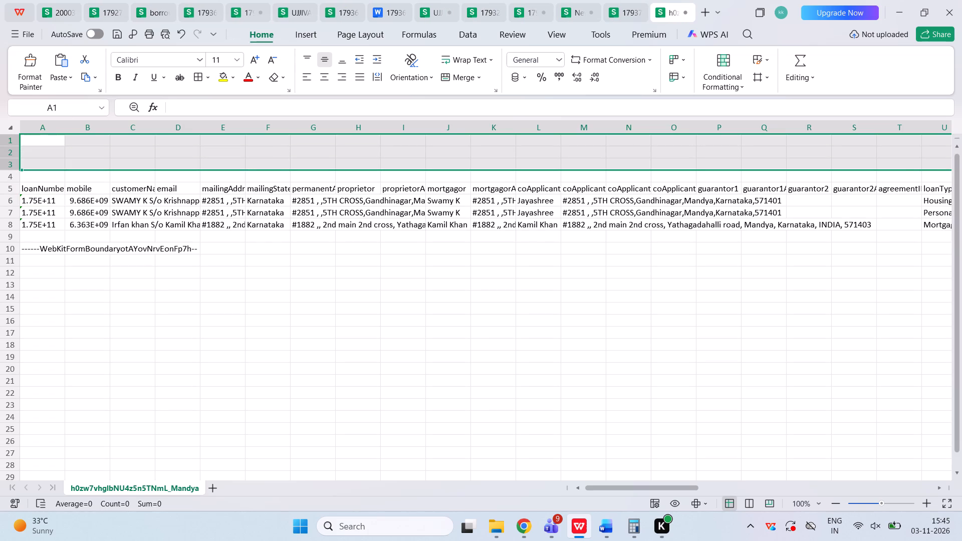
click(12, 249)
key(Delete)
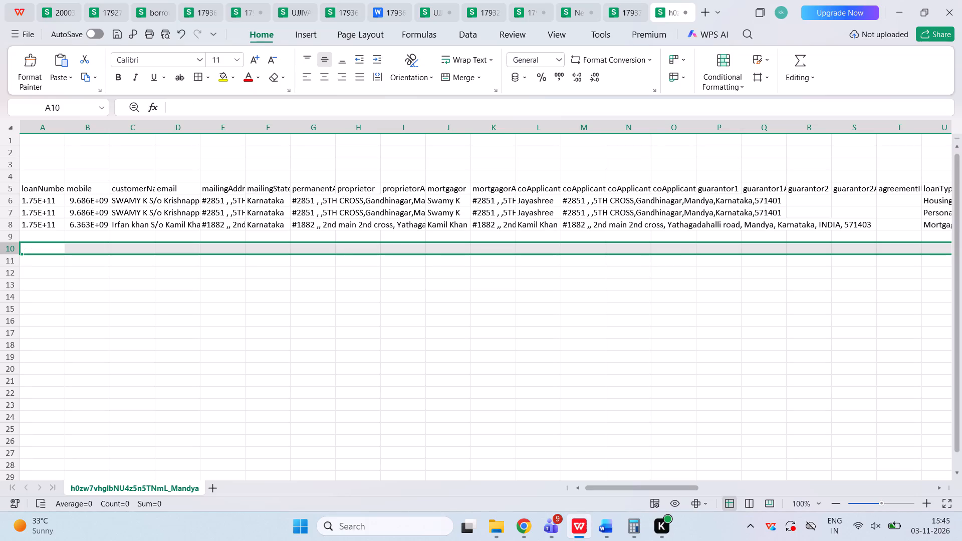
Widen the loanNumber column to roughly three times its width.
drag(68, 132, 178, 127)
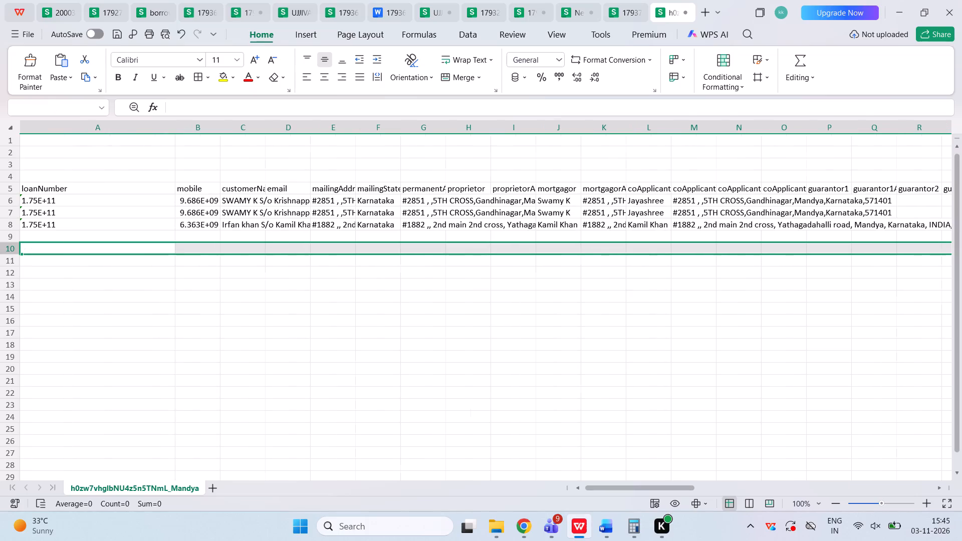
click(93, 256)
Examine the stored loan number, mobile, customer name and email values of the three borrower records.
click(75, 203)
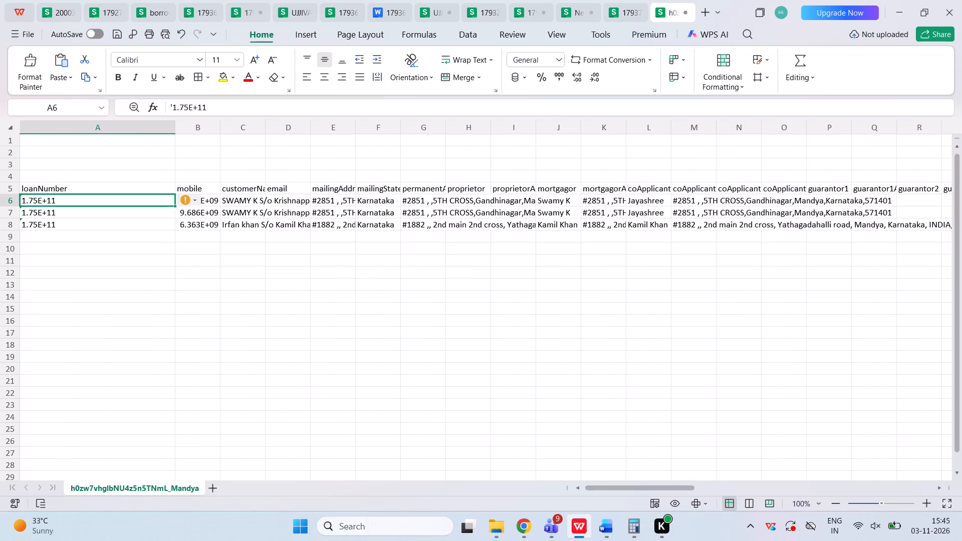
key(Down)
key(Down)
key(Up)
key(Right)
key(Up)
key(Down)
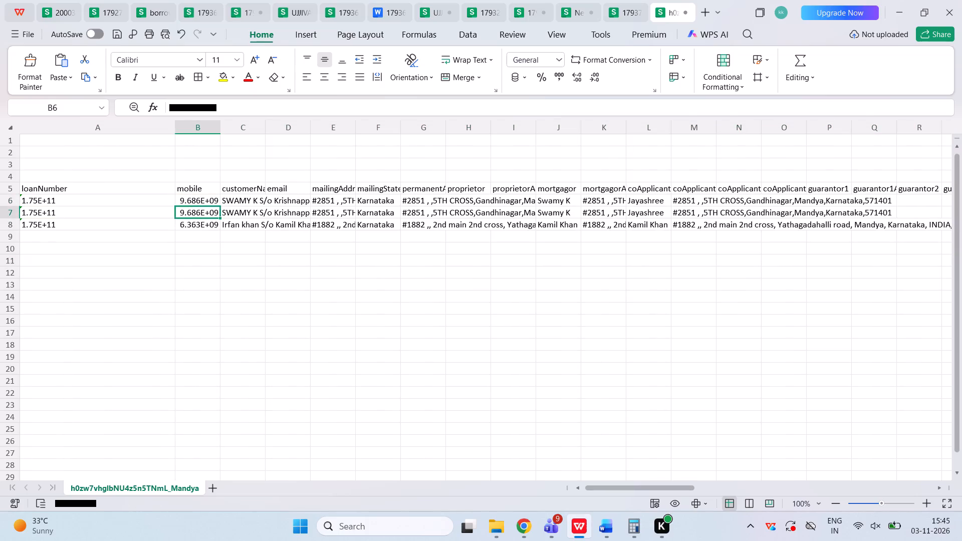
key(Down)
key(Left)
key(Up)
key(Up)
key(Right)
key(Right)
key(Right)
key(Right)
key(Left)
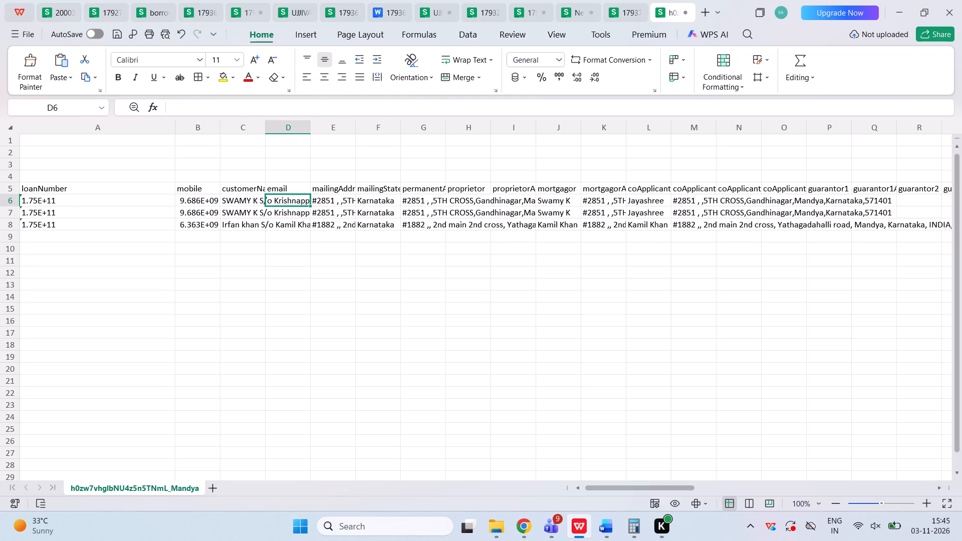
key(Left)
key(Left)
key(Down)
key(Left)
Apply the Number format to the three loanNumber cells A6 to A8.
key(Up)
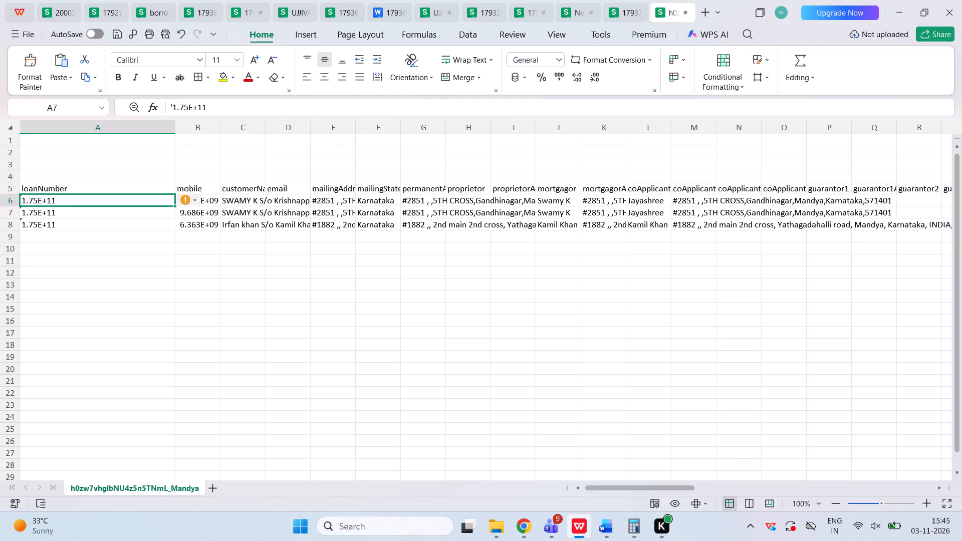
key(ctrl+shift+Down)
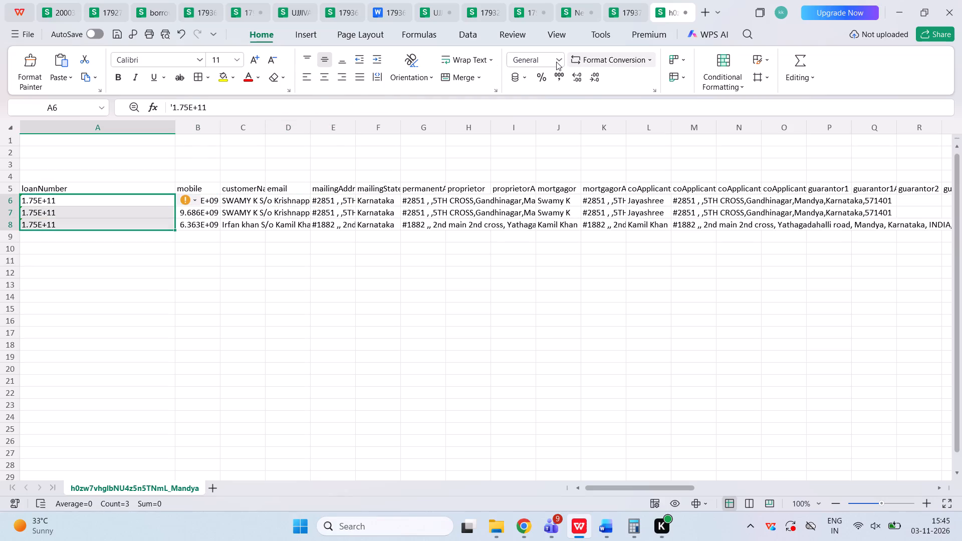
click(556, 62)
click(553, 112)
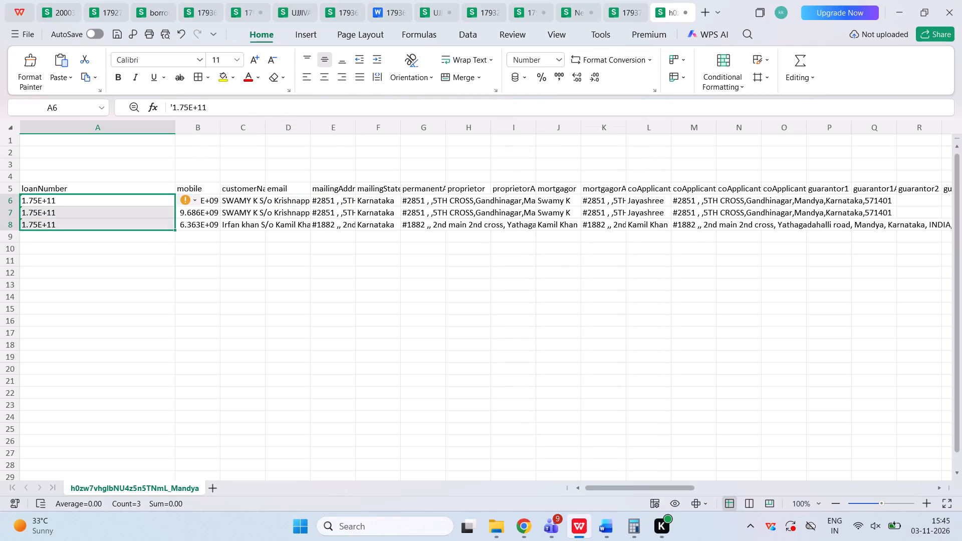
click(328, 243)
Examine the stored values of the loanNumber cells against the neighbouring mobile column.
click(38, 207)
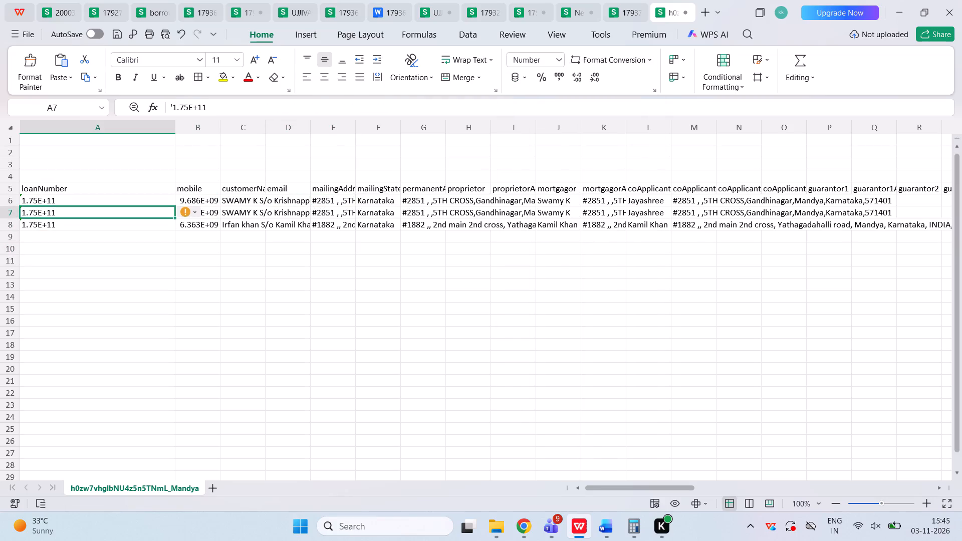
key(Up)
key(Down)
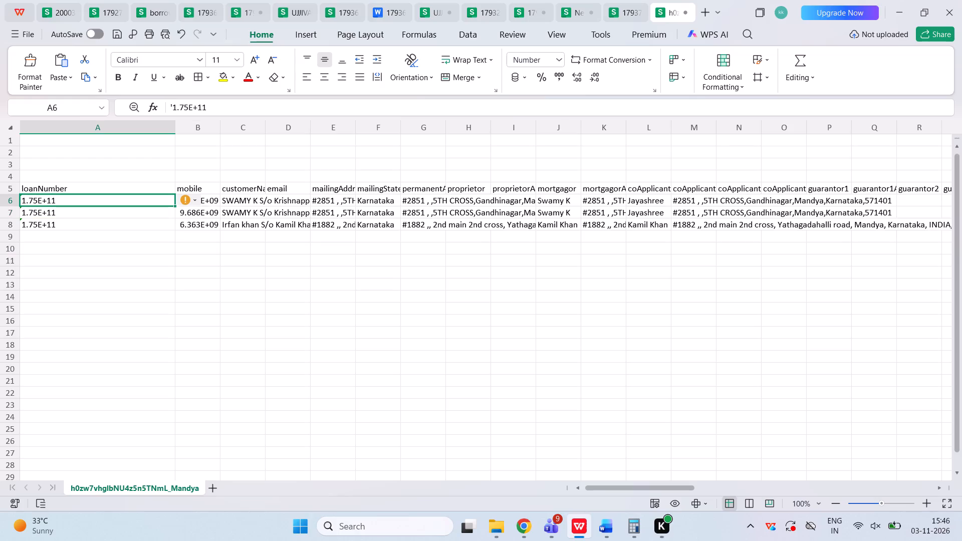
key(Right)
key(Up)
key(Left)
key(Down)
key(Down)
key(Up)
key(Up)
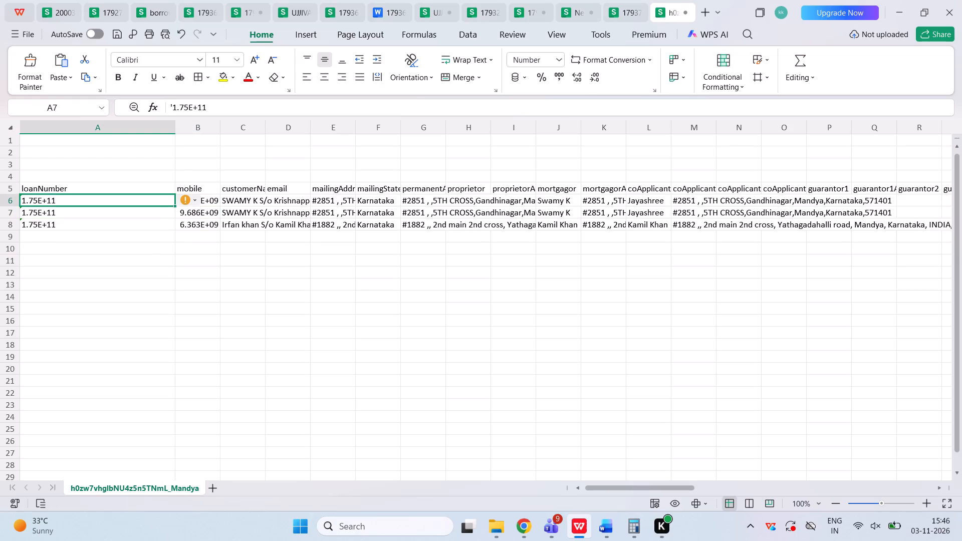
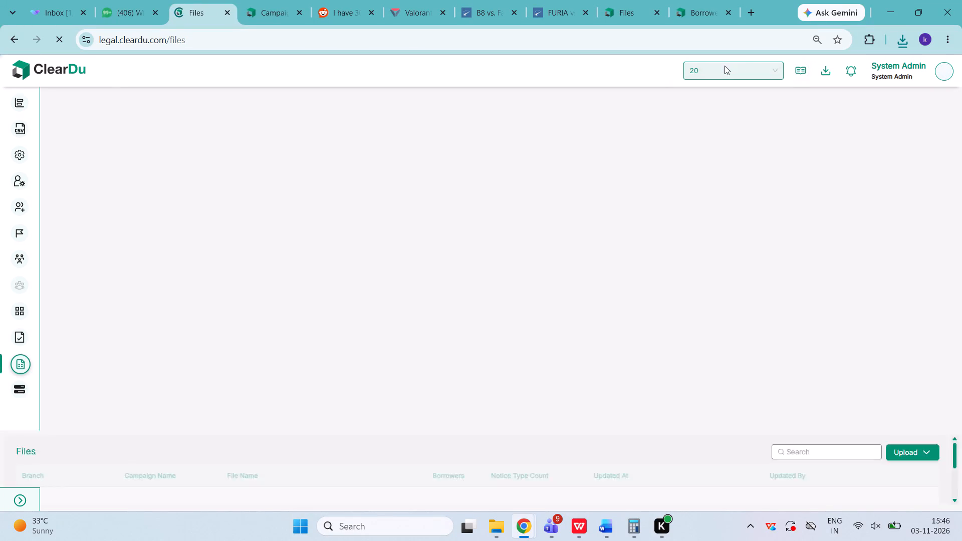
Switch the client on the legal Files page from Unity small finance bank to the first Hinduja Leyland Finance entry.
click(708, 69)
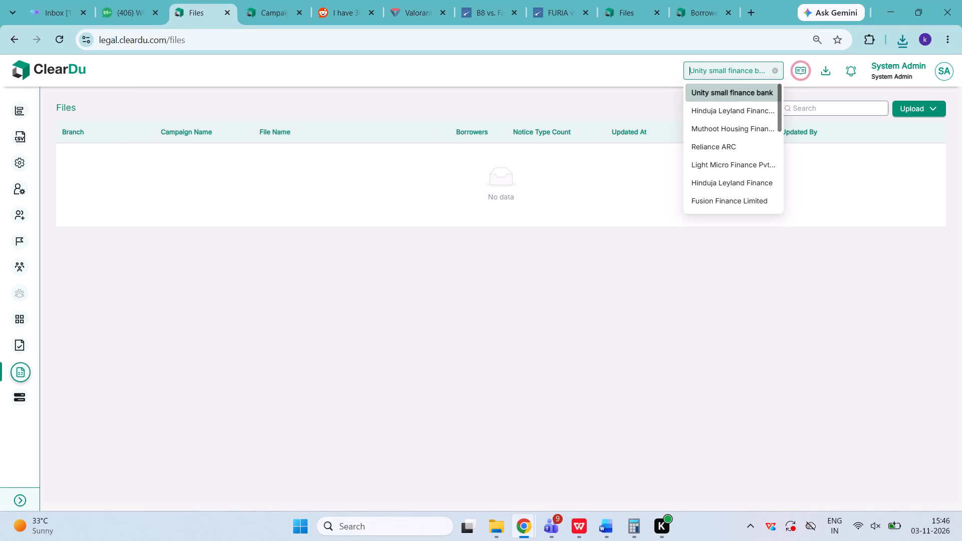
click(723, 108)
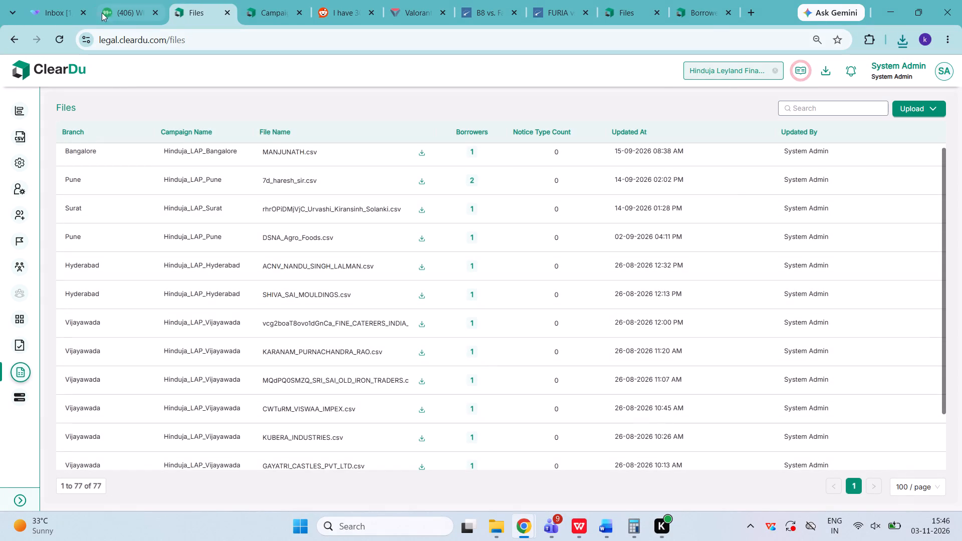
Reselect ujjivan small finance bank on the notice site and reopen its borrower files list.
click(706, 16)
click(627, 0)
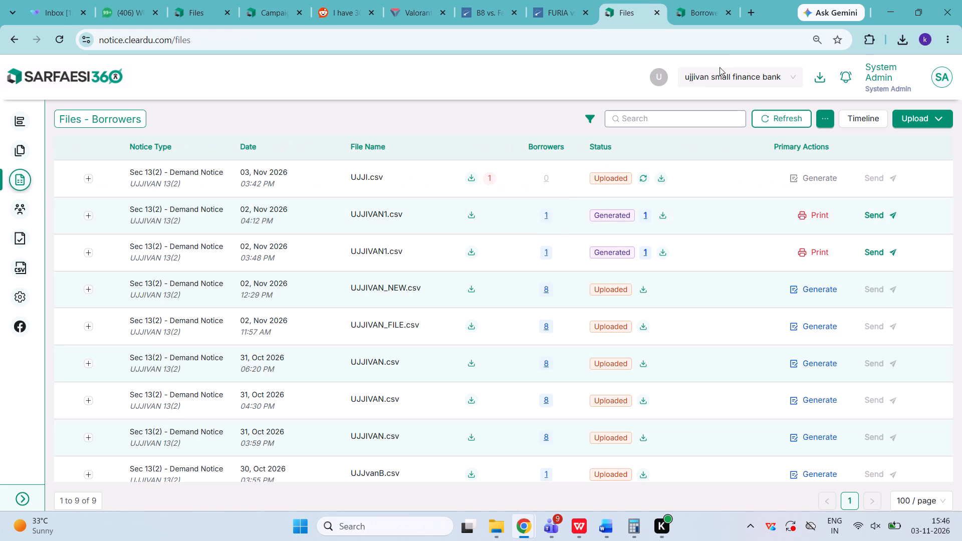
click(719, 74)
click(718, 102)
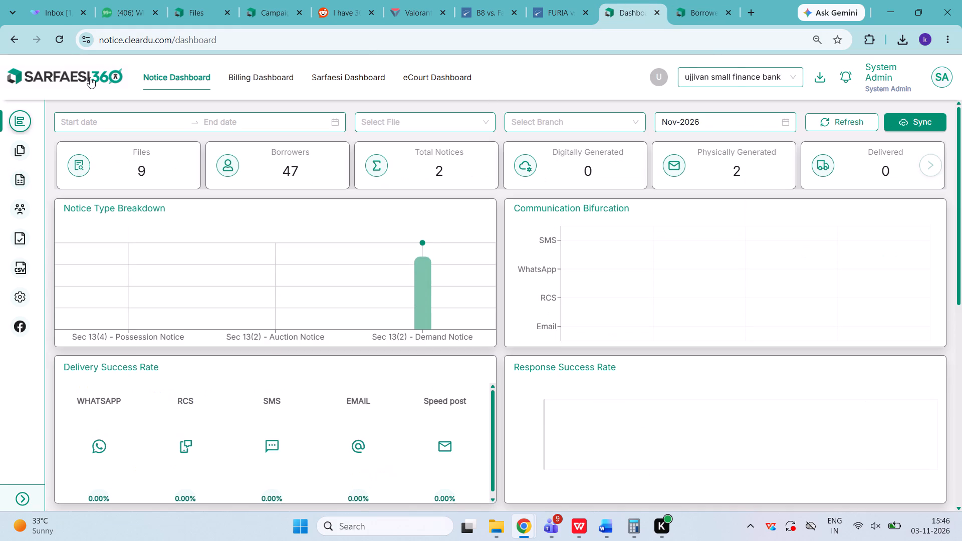
click(15, 161)
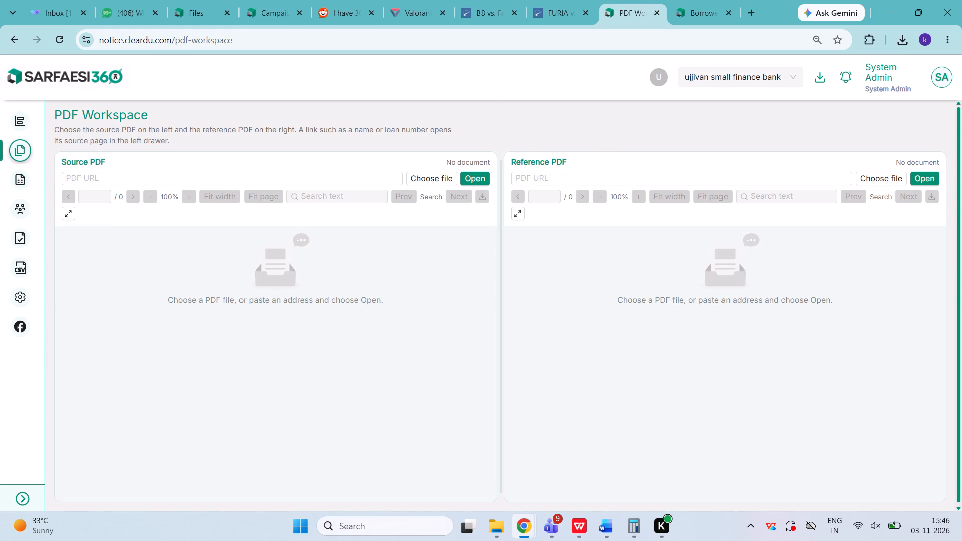
click(33, 193)
click(31, 190)
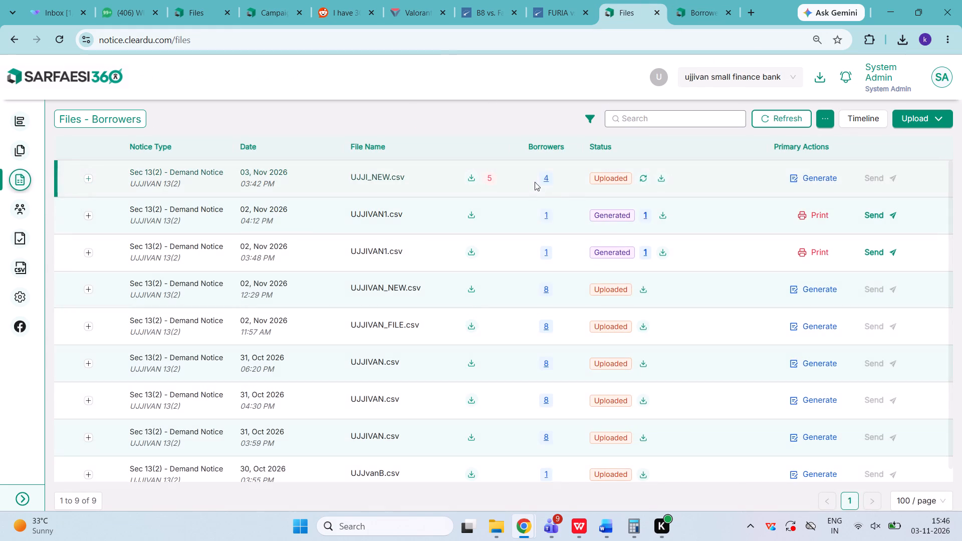
Download the error records of the UJJI_NEW.csv upload and open the downloaded file in WPS Office.
click(488, 176)
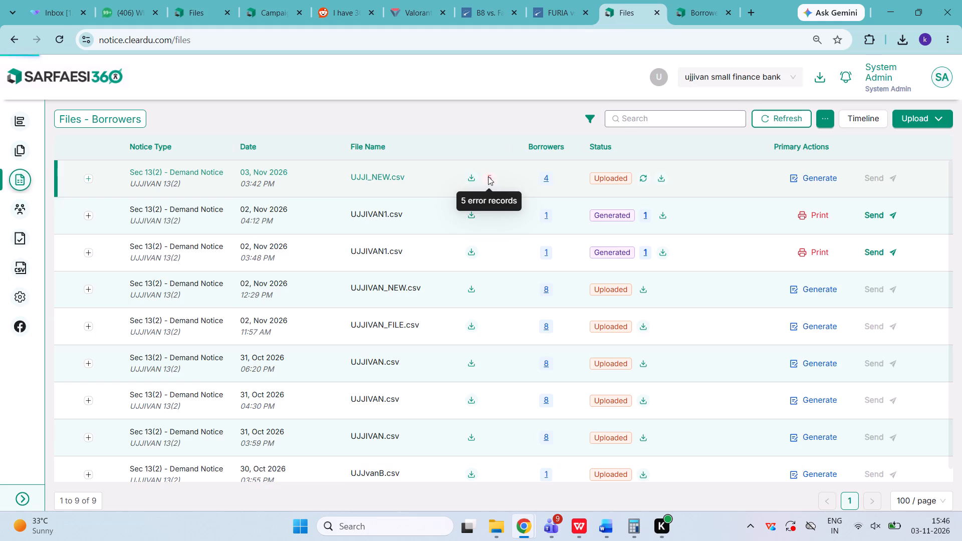
click(779, 77)
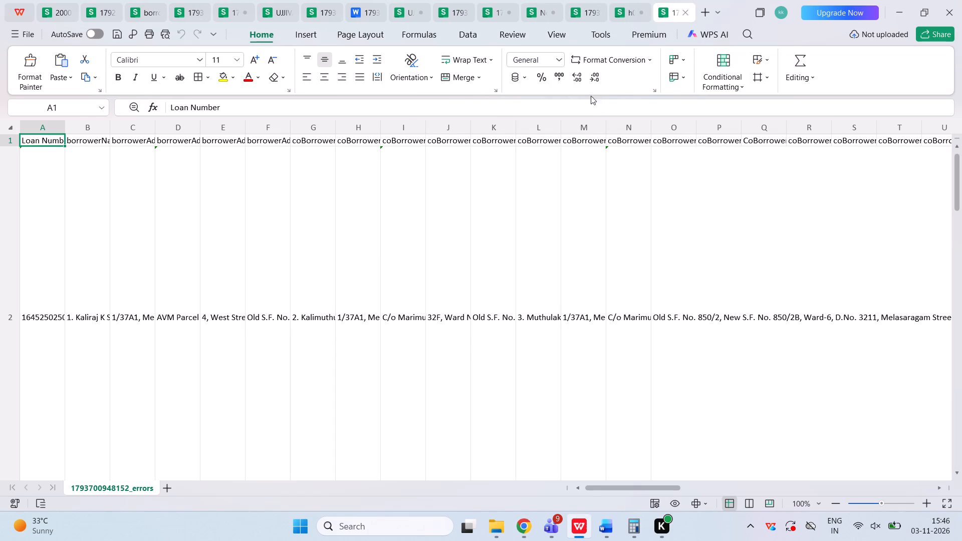
key(alt+Tab)
key(alt+Tab)
Examine the error column at the end of the errors file for each rejected borrower record.
key(ctrl+Right)
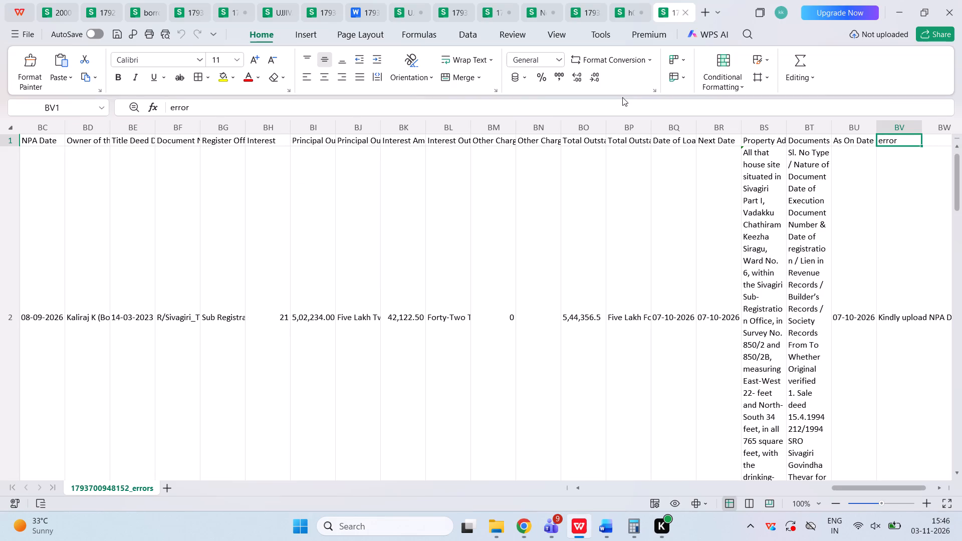
key(Right)
key(Right)
key(Right)
key(Right)
key(Right)
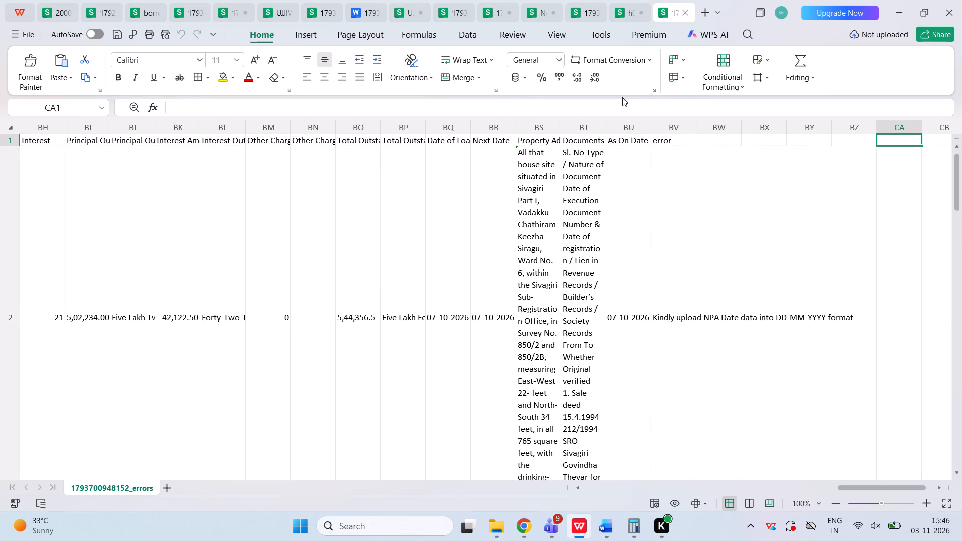
key(Left)
key(Left)
key(Left)
key(Left)
key(Left)
key(Down)
key(Down)
key(Down)
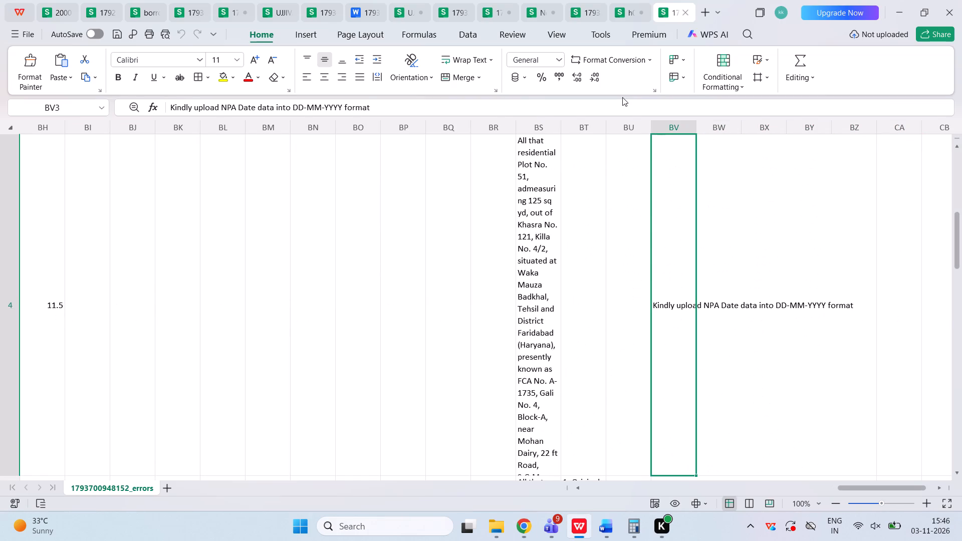
key(Down)
key(Down)
key(Down)
key(Up)
key(Up)
key(ctrl+Up)
key(ctrl+Up)
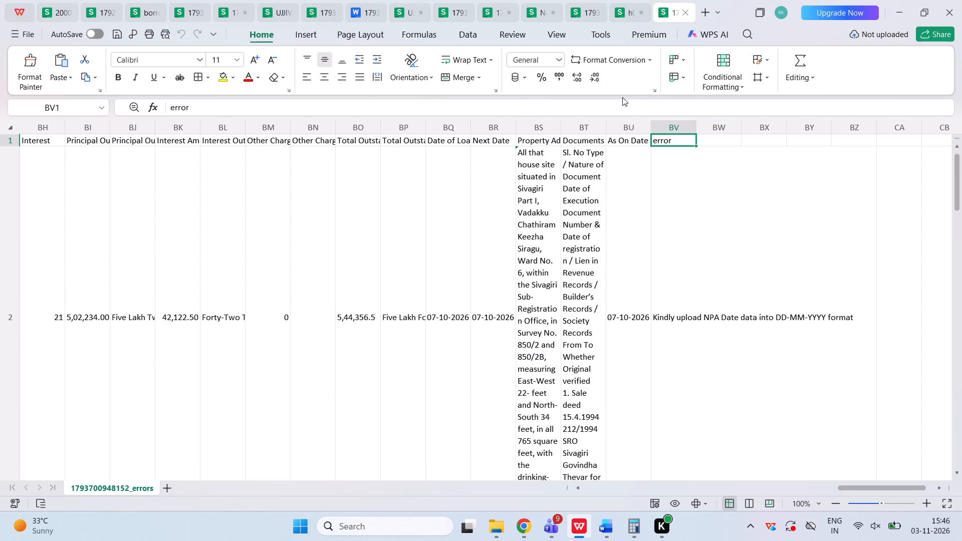
Download the uploaded UJJI_NEW.csv from the borrower files list and open it in WPS Office.
key(alt+Tab)
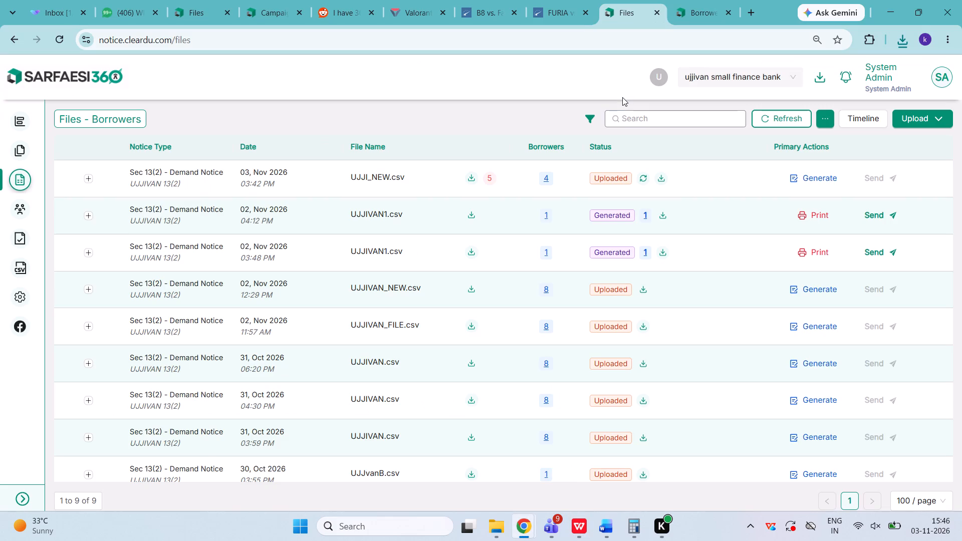
click(660, 176)
click(795, 73)
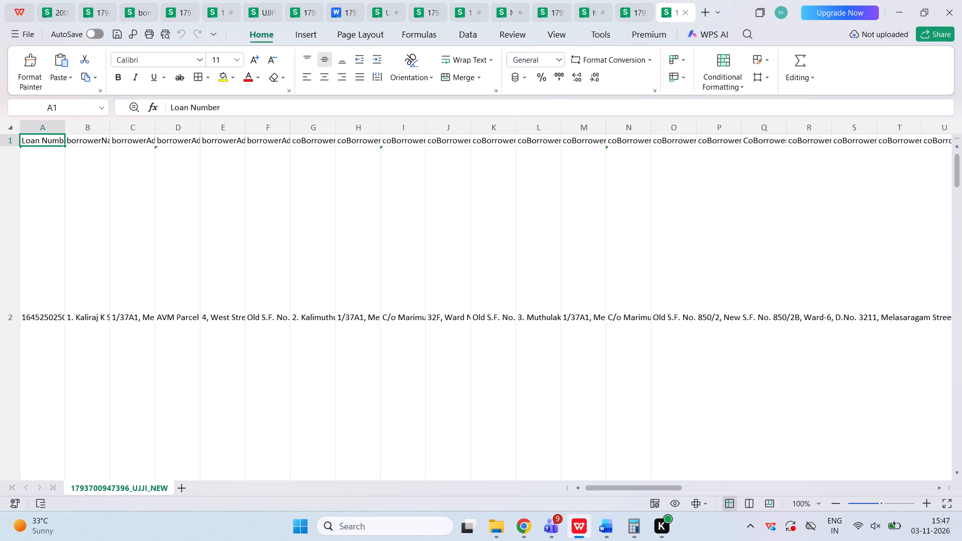
Left-align and top-align all cells of the UJJI_NEW sheet and wrap their text.
key(ctrl+a)
click(302, 74)
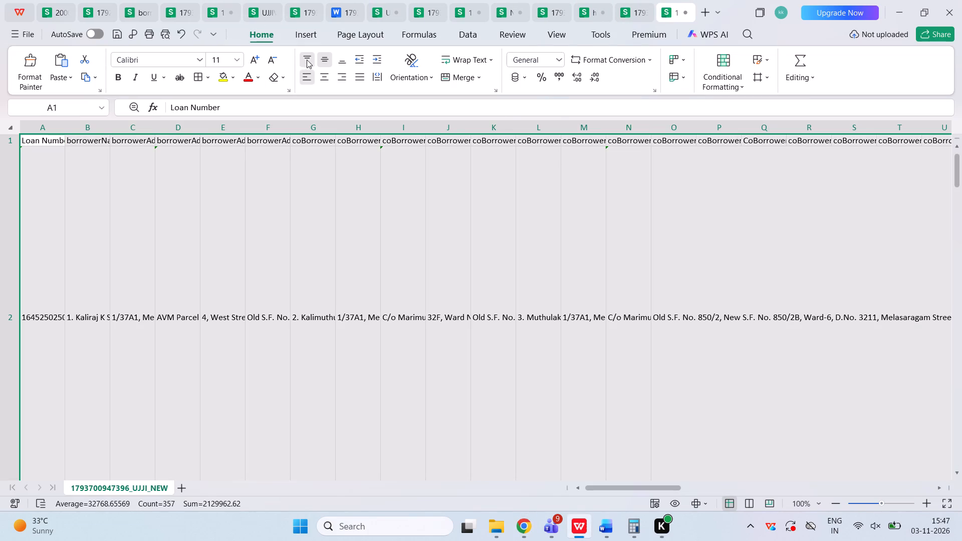
click(307, 60)
click(461, 62)
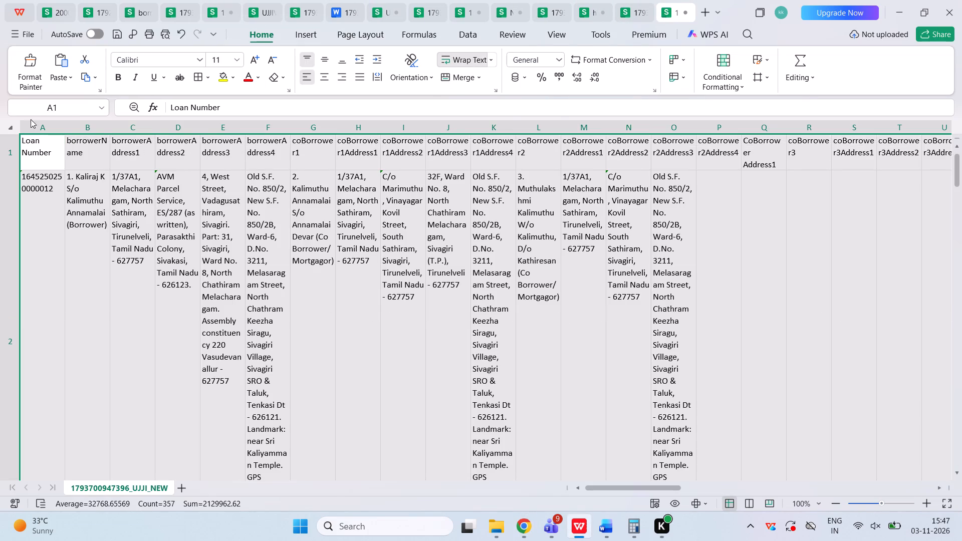
Widen all columns of the UJJI_NEW sheet to about one and a half times their width.
click(3, 127)
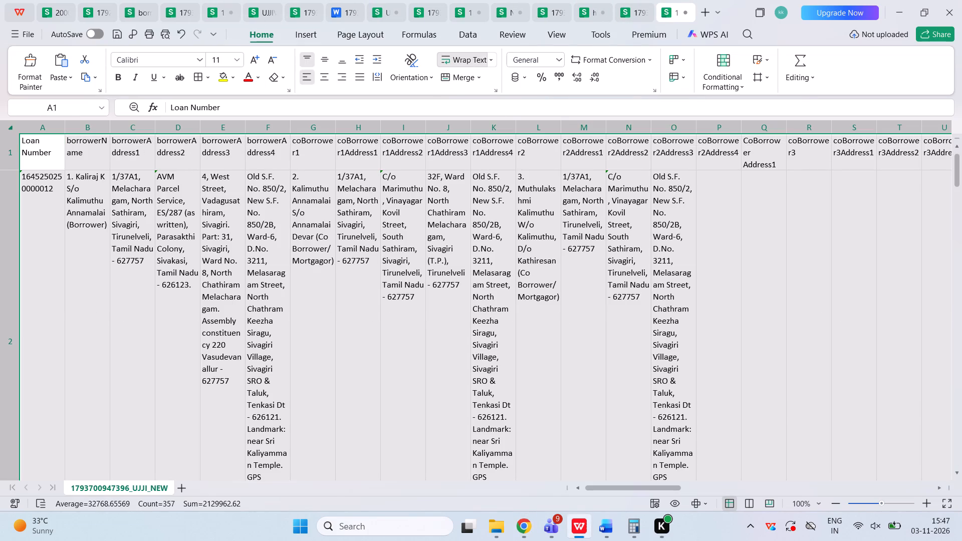
drag(64, 127, 84, 130)
click(174, 169)
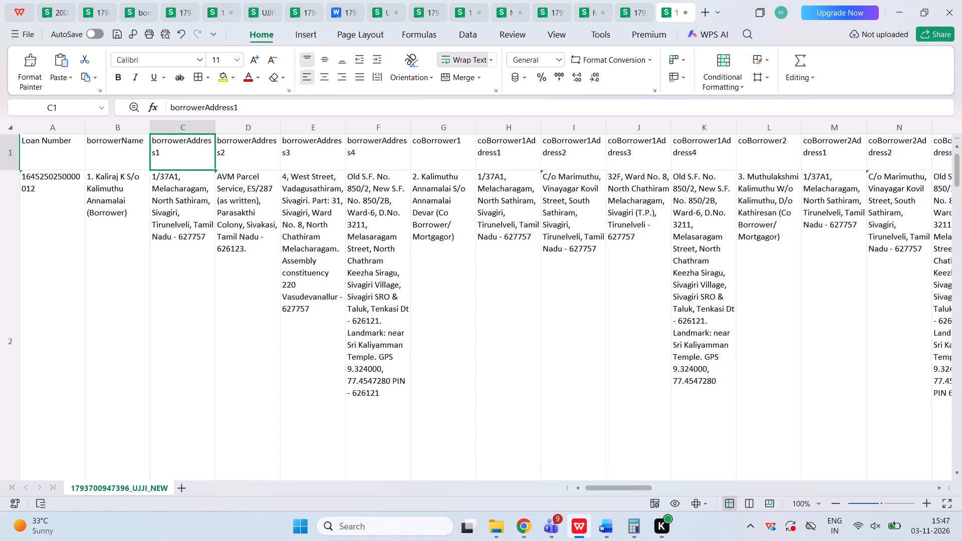
Look along the UJJI_NEW header row for the NPA Date column and check the headers around it.
key(Right)
key(Right)
key(Right)
key(Right)
key(Right)
key(Right)
key(Right)
key(Right)
key(Right)
key(Right)
key(Right)
key(Right)
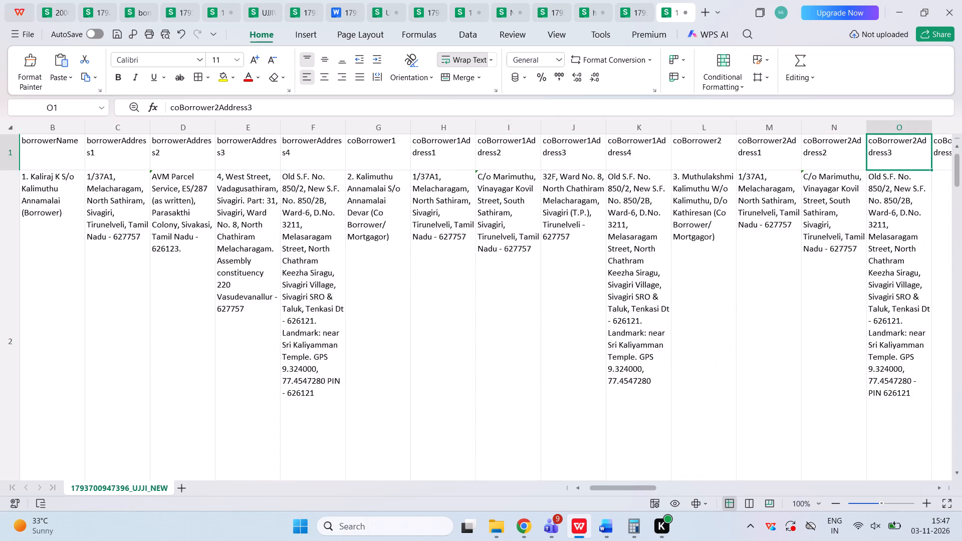
key(Right)
key(Right)
key(Right)
key(Right)
key(Right)
key(Right)
key(Right)
key(Right)
key(Right)
key(Right)
key(Right)
key(Right)
key(Right)
key(Right)
key(Right)
key(Right)
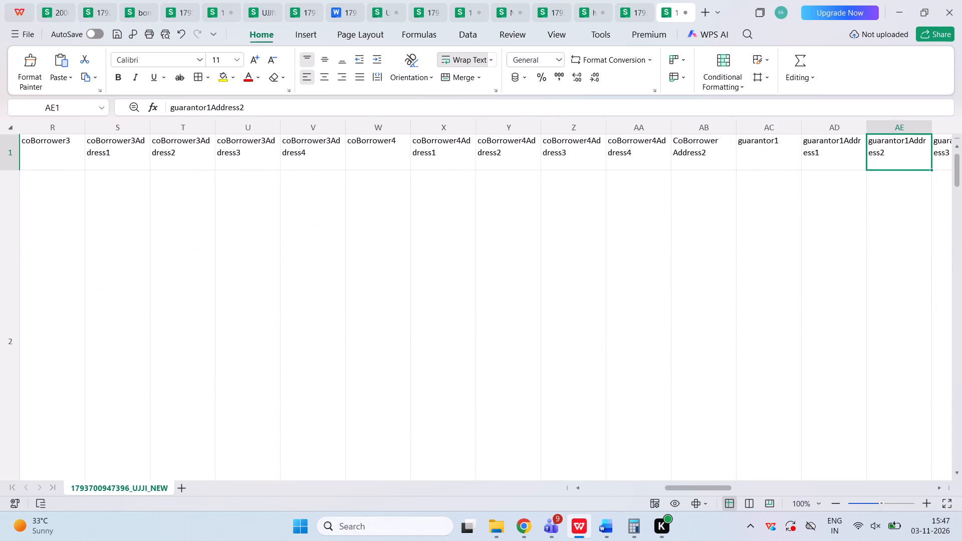
key(Right)
key(Right)
key(Right)
key(Right)
key(Right)
key(Right)
key(Right)
key(Right)
key(Right)
key(Right)
key(Right)
key(Right)
key(Right)
key(Right)
key(Right)
key(Right)
key(Left)
key(Right)
key(Right)
key(Right)
key(Right)
key(Right)
key(Right)
key(Right)
key(Right)
key(Right)
key(Right)
key(Left)
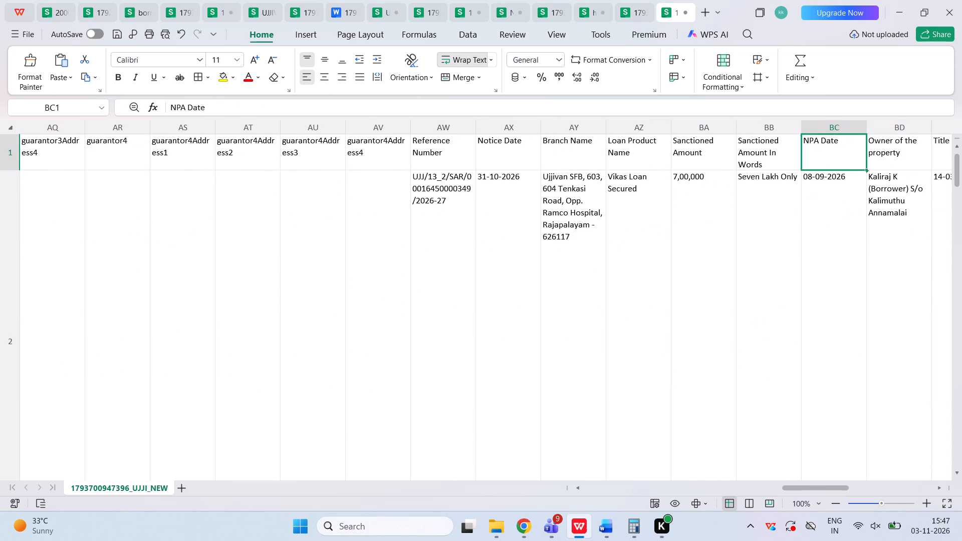
key(Right)
key(Left)
key(Left)
key(Left)
key(Left)
key(Left)
key(Left)
key(Left)
key(Left)
key(Right)
key(Right)
key(Right)
key(Right)
key(Right)
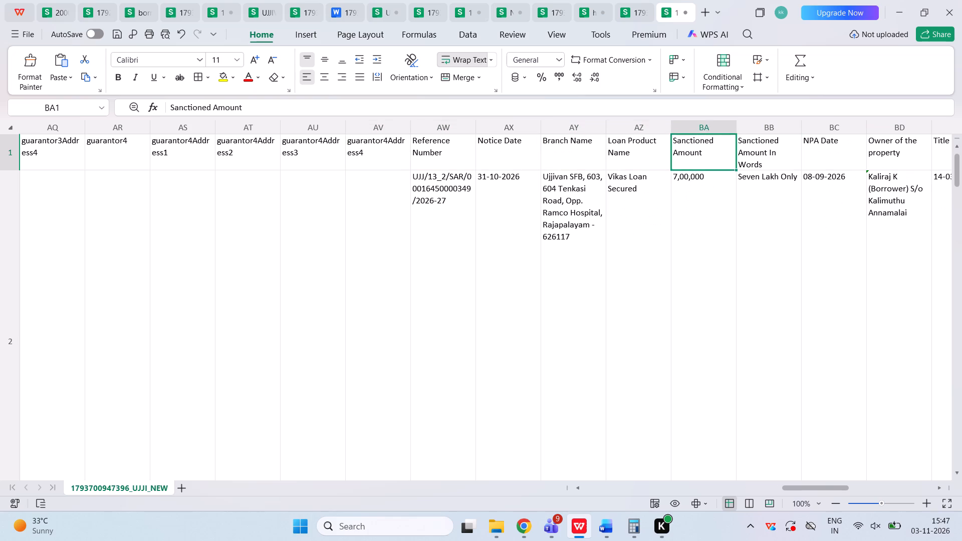
key(Right)
key(Right)
key(Right)
key(Right)
key(Left)
key(Left)
key(Left)
Examine the NPA Date values of the borrower records in UJJI_NEW, from row 2 down to row 10.
key(Down)
key(Right)
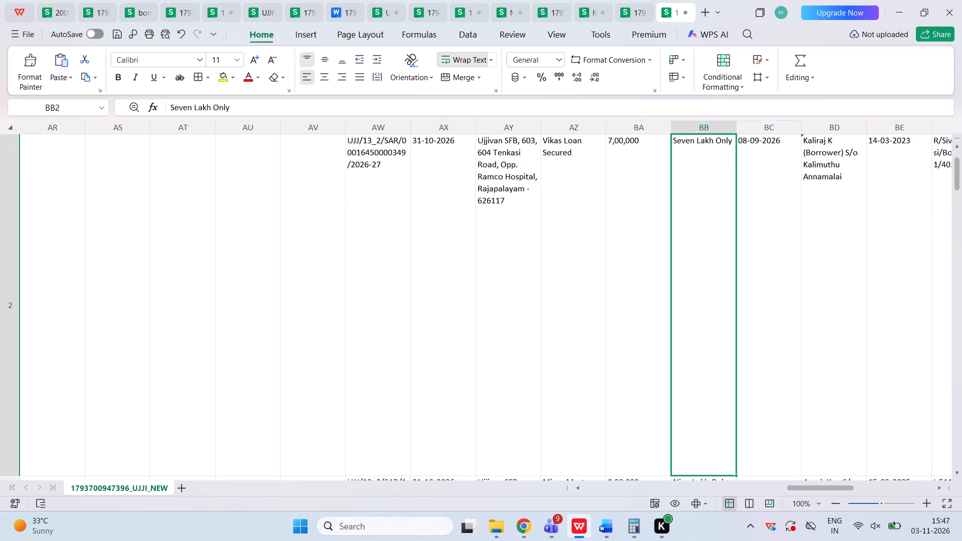
key(Up)
key(Down)
key(Down)
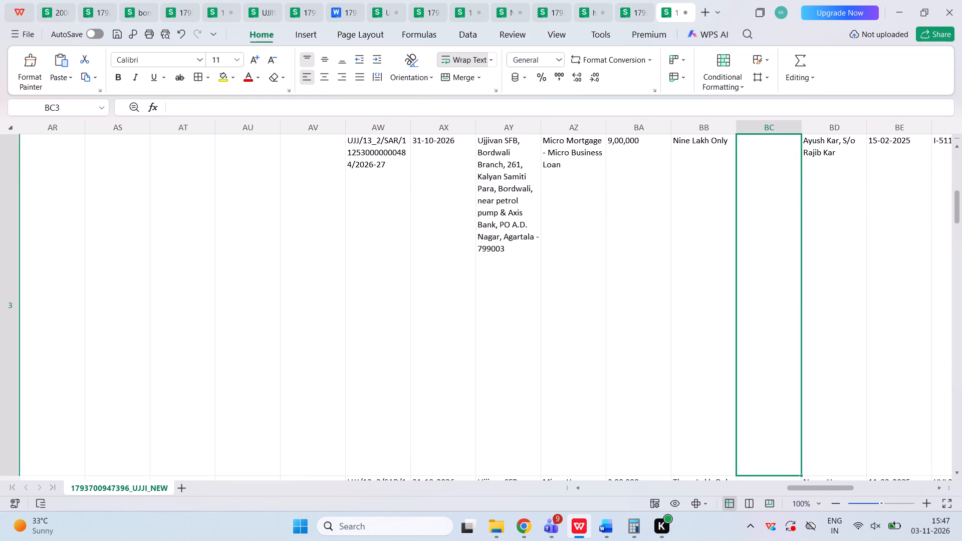
key(Down)
key(Down)
key(Down)
key(Down)
key(Down)
key(Down)
key(Down)
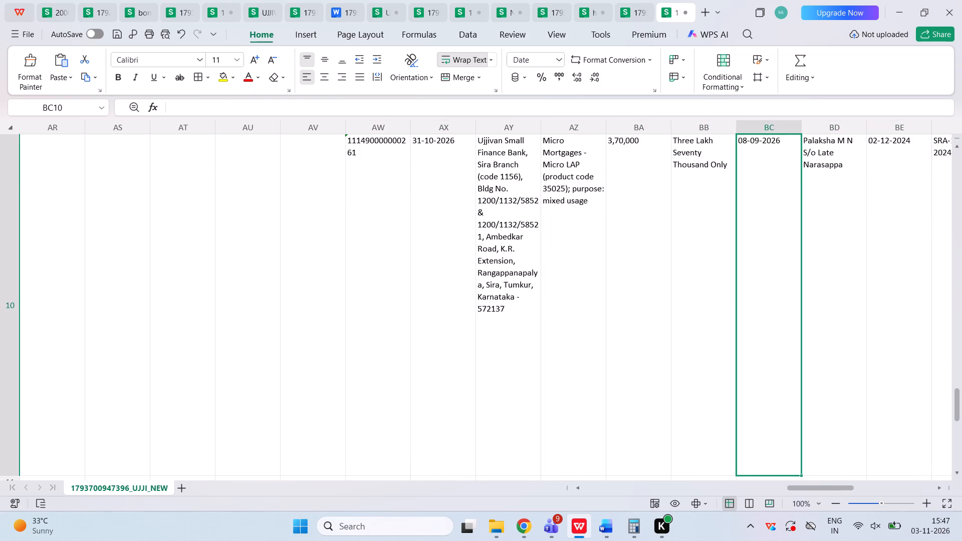
key(Up)
key(ctrl+Up)
key(ctrl+Up)
key(ctrl+Up)
key(ctrl+Up)
key(ctrl+Up)
key(ctrl+Up)
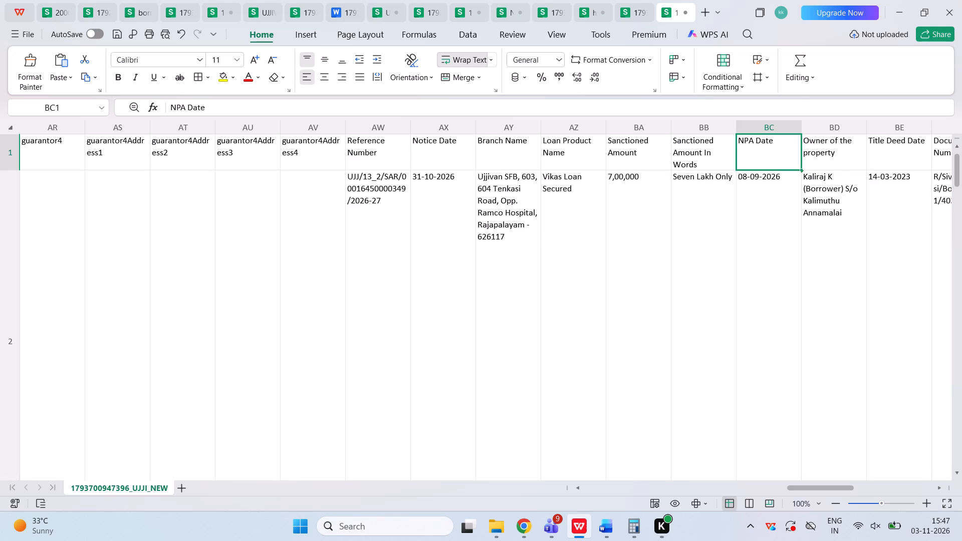
click(625, 0)
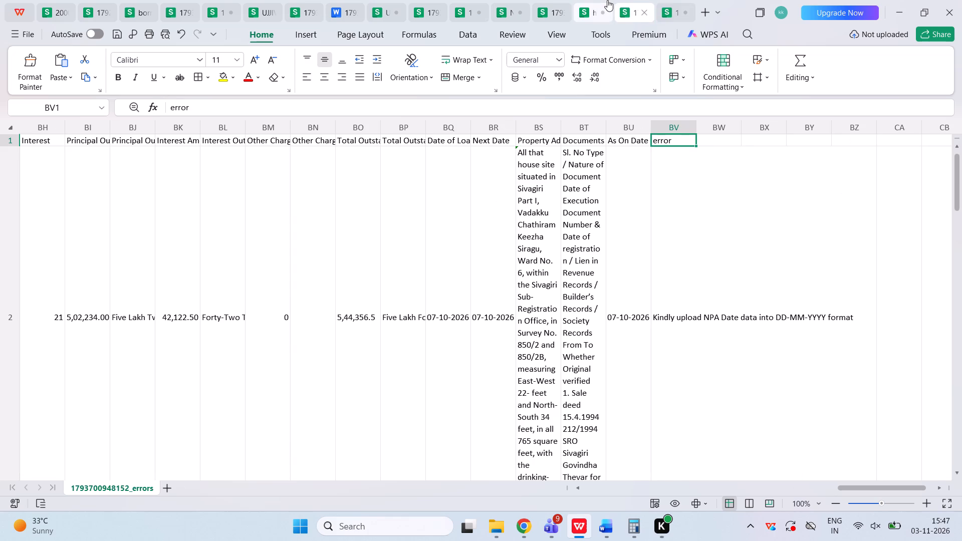
key(Down)
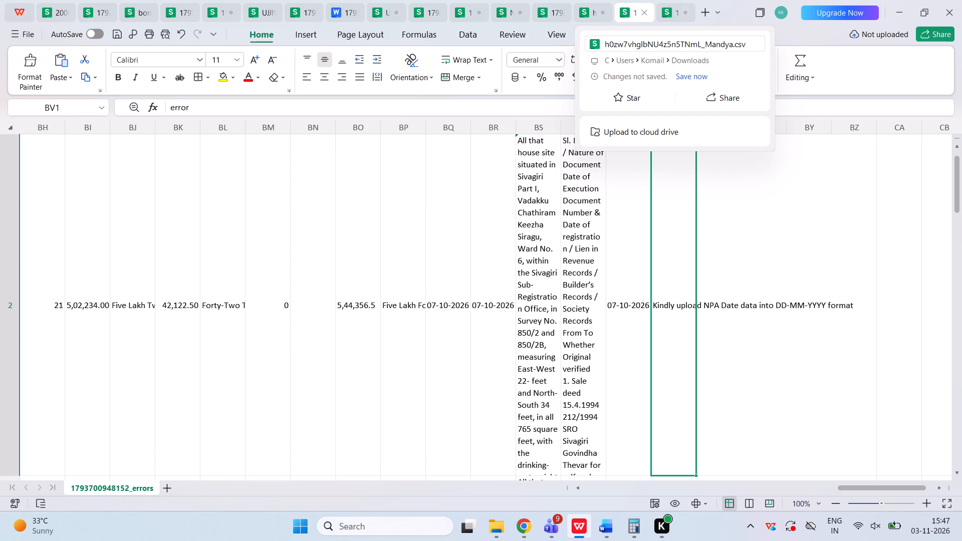
key(Down)
key(Down)
key(Down)
key(Down)
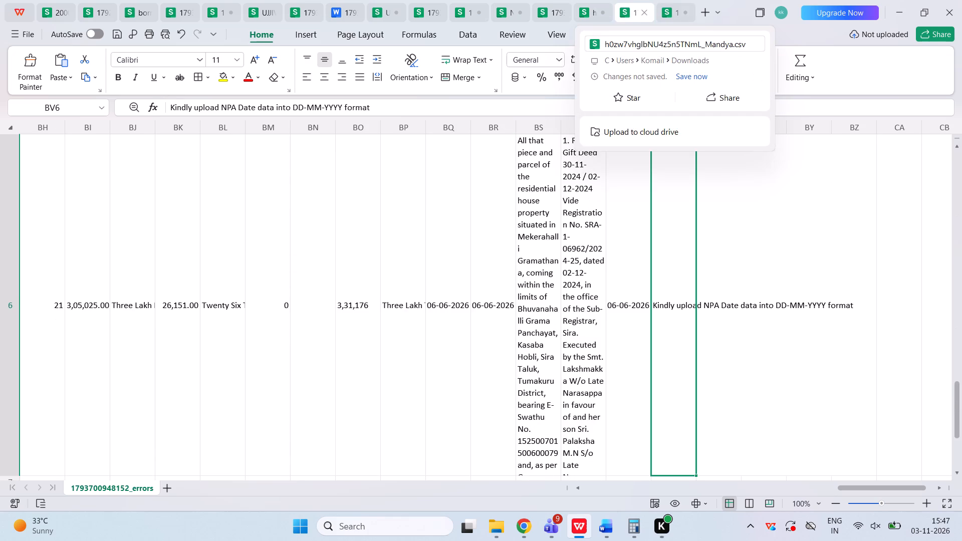
key(Down)
key(Up)
key(Up)
key(Up)
key(Up)
key(Up)
key(Up)
key(Up)
key(Up)
key(Up)
key(Up)
key(Up)
key(Up)
key(Down)
key(Left)
key(Up)
key(Left)
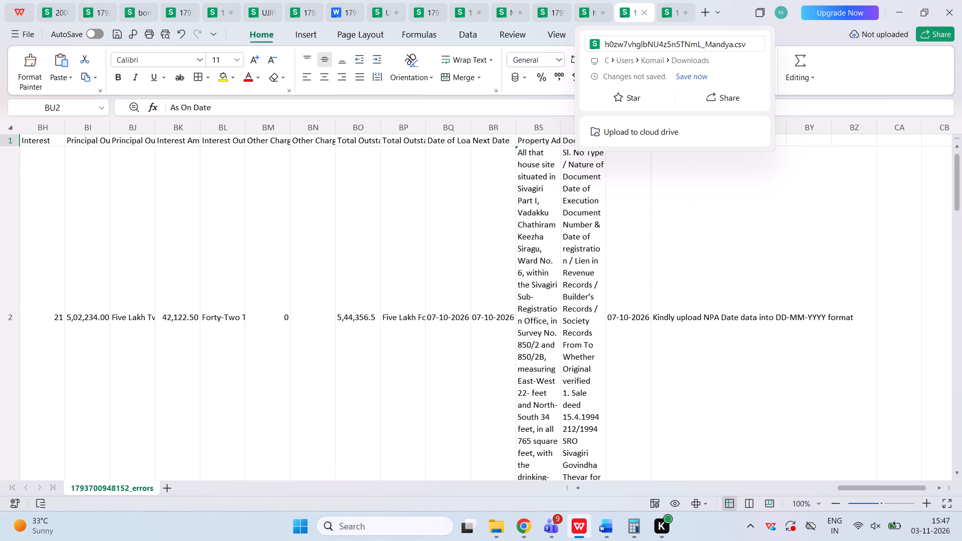
key(Down)
key(Left)
key(Left)
key(Left)
key(Left)
key(Left)
key(Left)
key(Left)
key(Up)
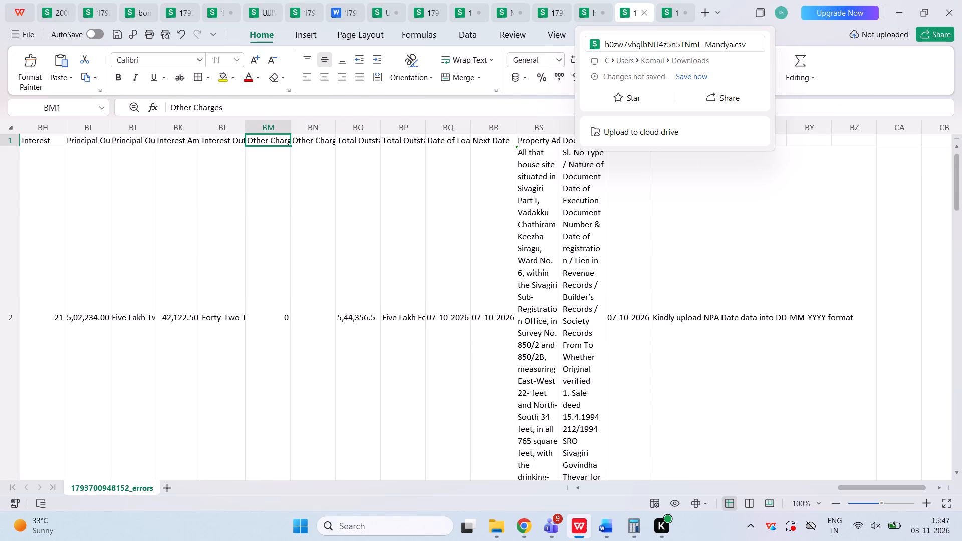
key(Left)
key(Left)
key(Left)
key(Left)
key(Left)
key(Left)
key(Right)
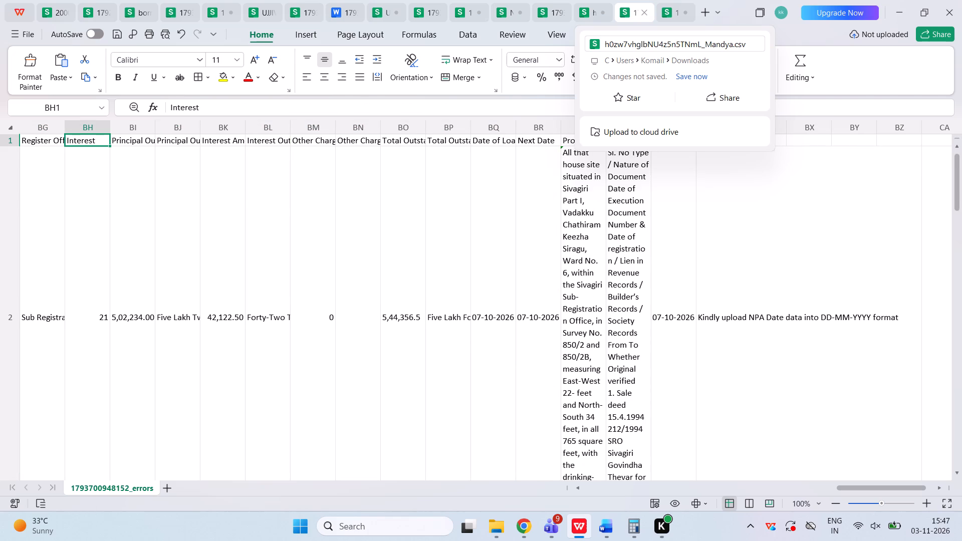
click(960, 427)
scroll(761, 269, up, 2)
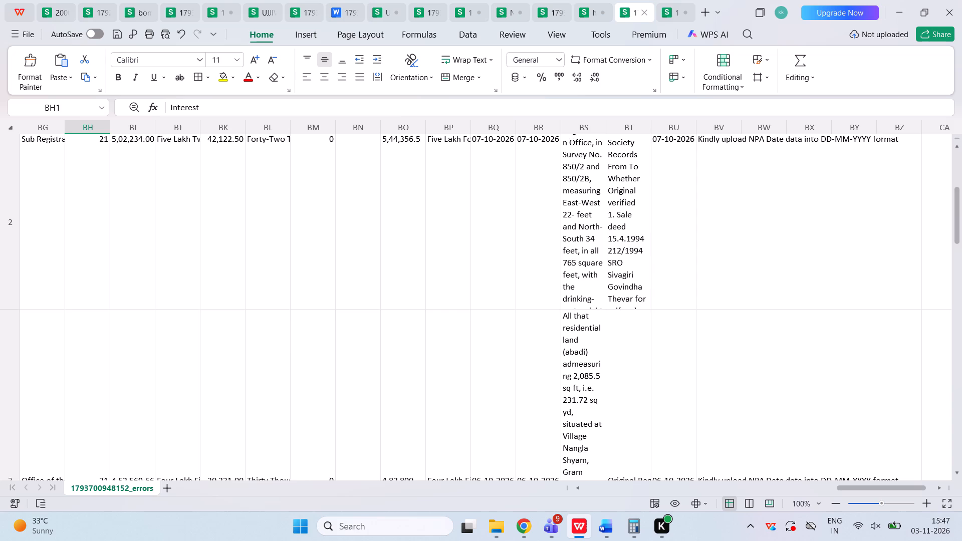
scroll(704, 170, up, 16)
click(718, 129)
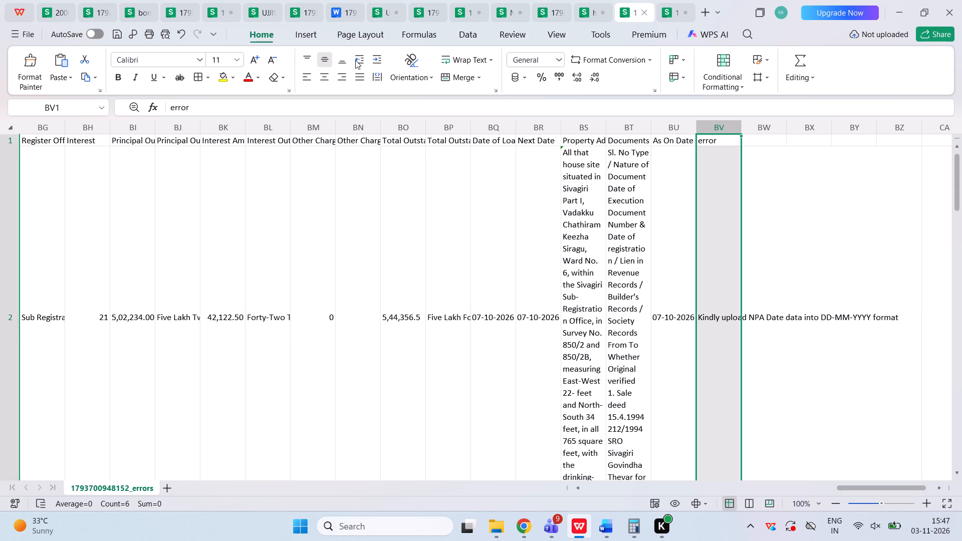
click(463, 34)
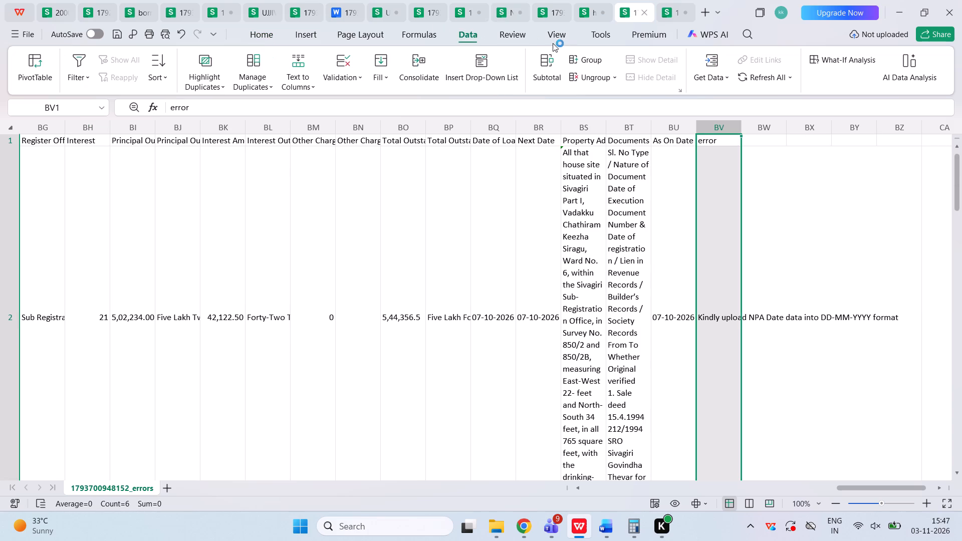
double_click(553, 43)
click(622, 64)
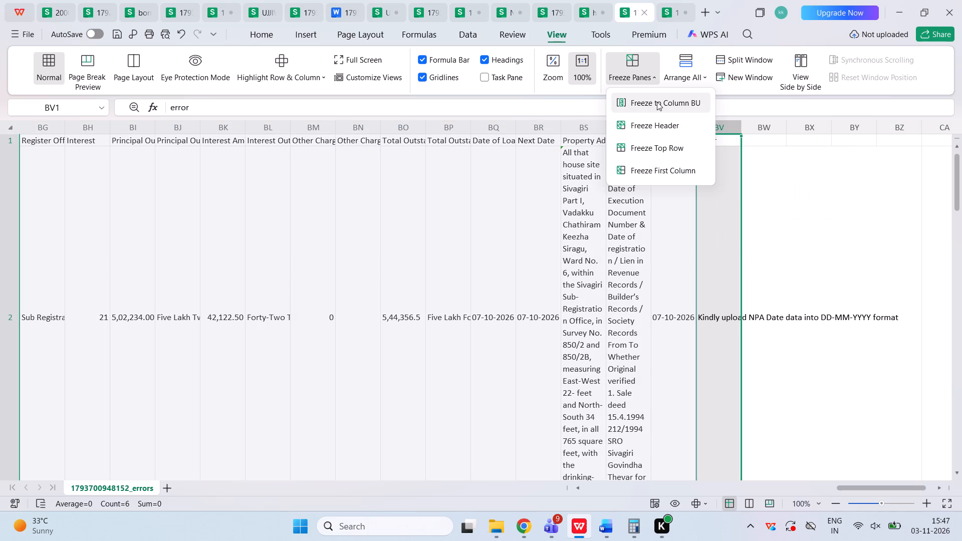
click(700, 267)
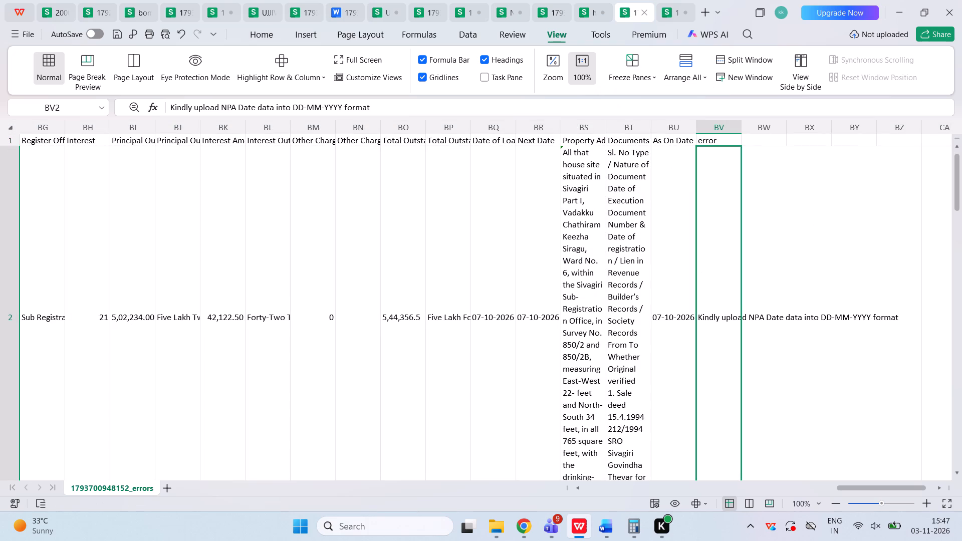
click(723, 127)
click(635, 60)
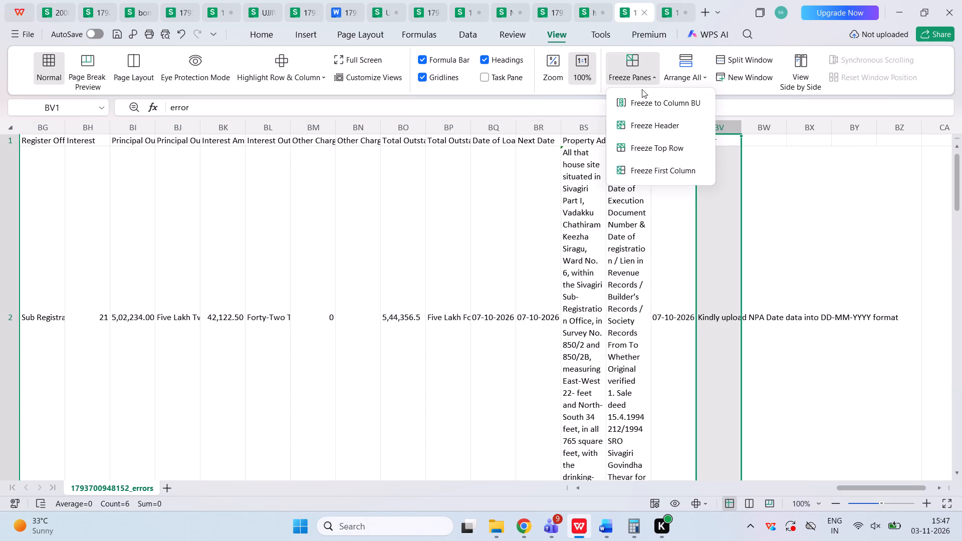
click(645, 97)
Search the header row of the errors sheet for NPA Date, from Date of Loan Outstanding back to the guarantor4 columns.
click(503, 190)
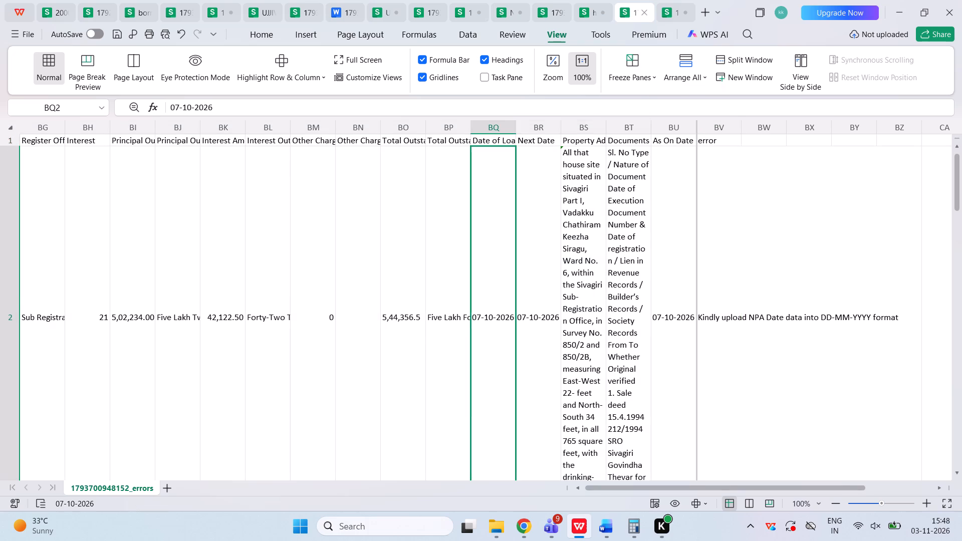
key(Left)
key(Up)
key(Right)
key(Right)
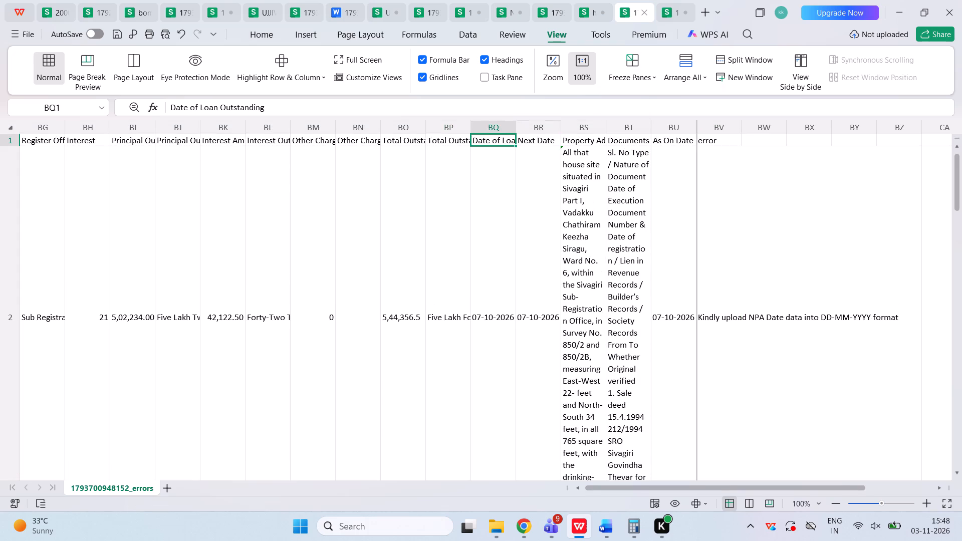
key(Right)
key(Right)
key(Left)
key(Left)
key(Left)
key(Left)
key(Left)
key(Left)
key(Left)
key(Left)
key(Left)
key(Left)
key(Left)
key(Left)
key(Left)
key(Left)
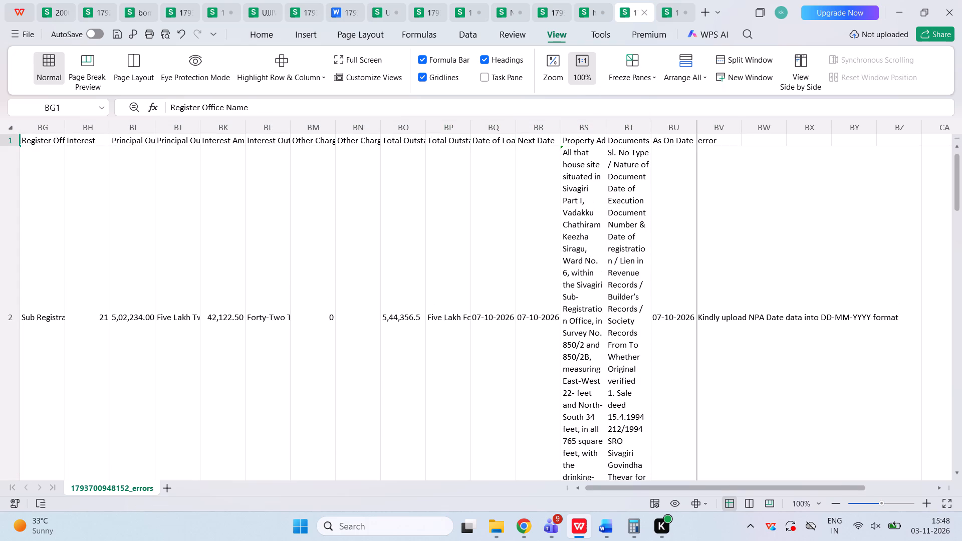
key(Left)
key(Left)
key(Left)
key(Left)
key(Left)
key(Left)
key(Left)
key(Left)
key(Left)
key(Down)
key(Left)
key(Up)
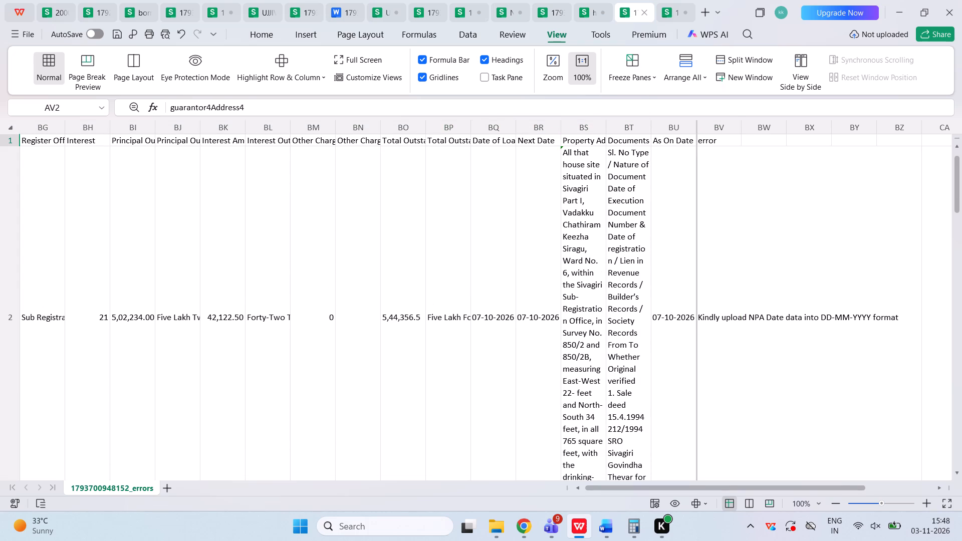
key(Up)
key(Right)
key(Right)
key(Right)
key(Right)
key(Right)
key(Right)
Undo the widening of all columns in the UJJI_NEW sheet.
key(ctrl+z)
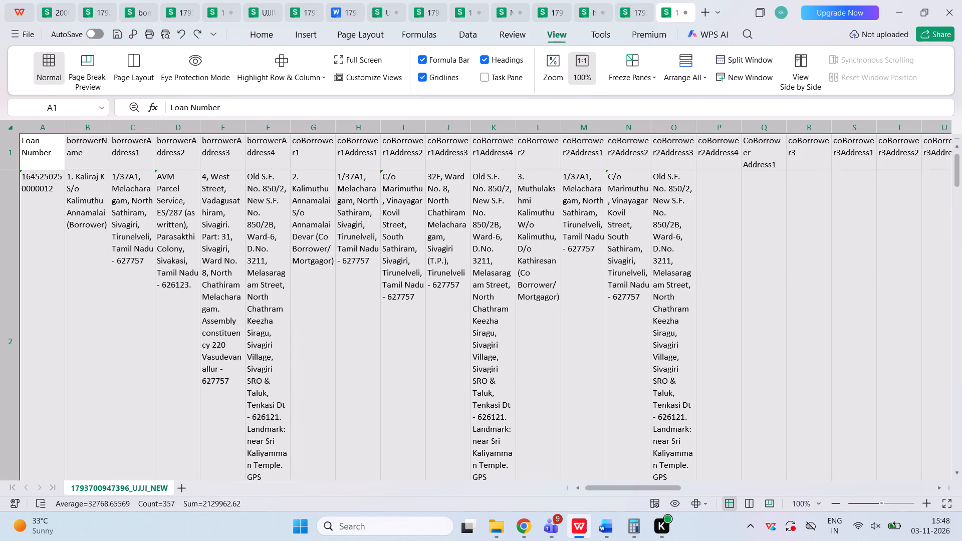
Look along the UJJI_NEW header row from Loan Number to find the NPA Date column.
key(Right)
key(Right)
key(Right)
key(Right)
key(Right)
key(Right)
key(Right)
key(Right)
key(Right)
key(Right)
key(Right)
key(Right)
key(Right)
key(Right)
key(Right)
key(Right)
key(Right)
key(Right)
key(Right)
key(Right)
key(Right)
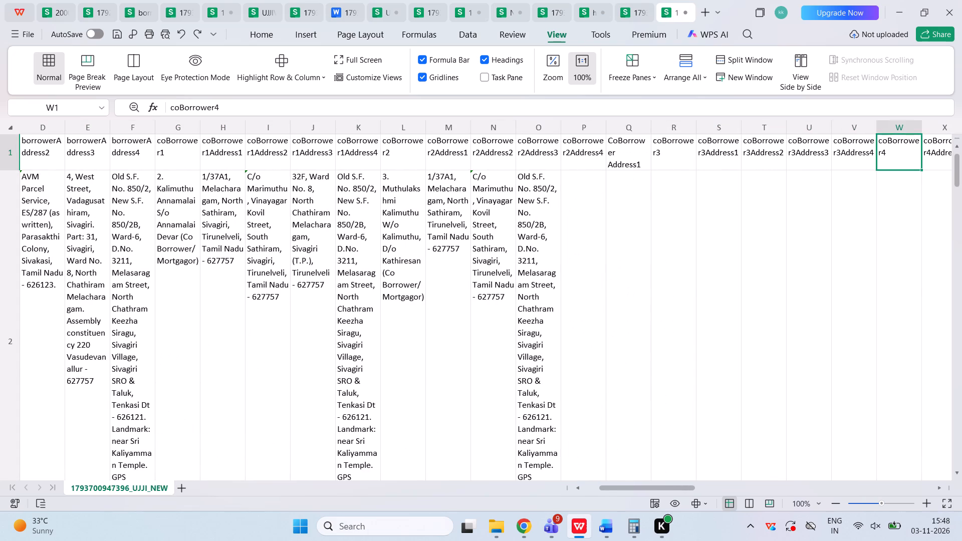
key(Right)
key(Right)
key(Right)
key(Right)
key(Right)
key(Right)
key(Right)
key(Right)
key(Right)
key(Right)
key(Right)
key(Right)
key(Right)
key(Right)
key(Right)
key(Right)
key(Right)
key(Right)
key(Right)
key(Right)
key(Right)
key(Right)
key(Right)
key(Right)
key(Right)
key(Right)
key(Right)
key(Right)
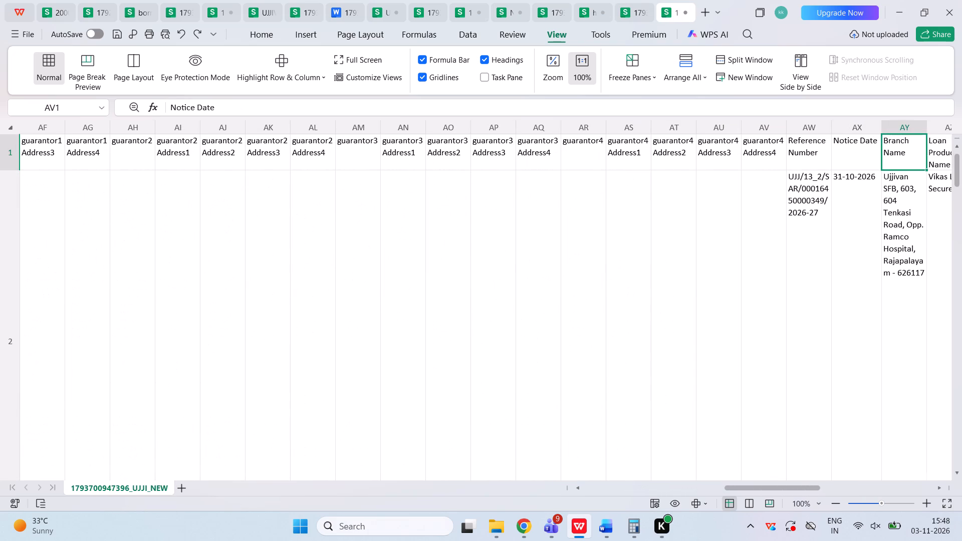
key(Left)
key(Left)
key(Left)
key(Right)
key(Right)
key(Right)
key(Right)
key(Right)
key(Right)
key(Right)
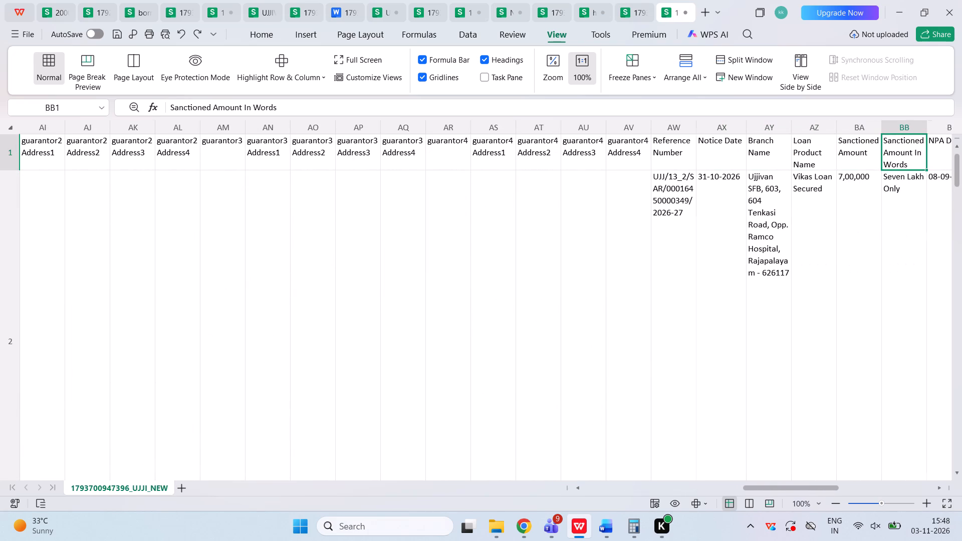
key(Right)
key(Left)
Examine the NPA Date cells of the first UJJI_NEW borrower records and the columns after them up to Principal Outstanding.
key(Down)
key(Down)
key(Down)
key(Up)
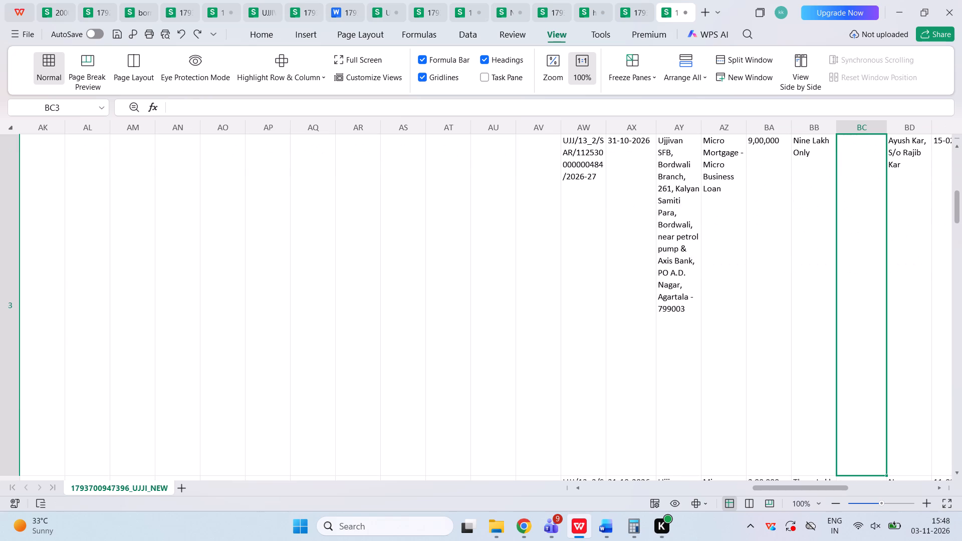
key(Up)
key(Right)
key(Right)
key(Right)
key(Right)
key(Right)
key(Right)
key(Right)
key(Up)
key(Left)
key(Up)
key(Left)
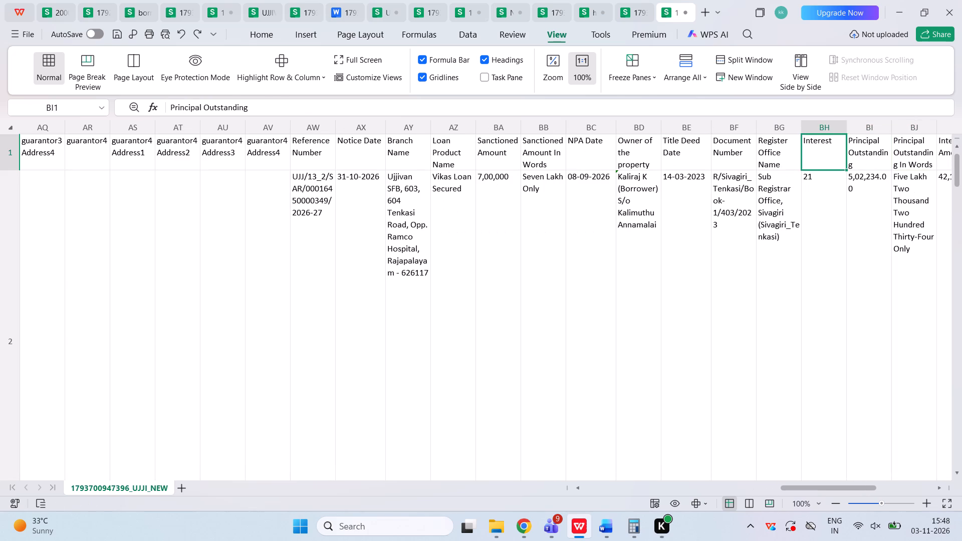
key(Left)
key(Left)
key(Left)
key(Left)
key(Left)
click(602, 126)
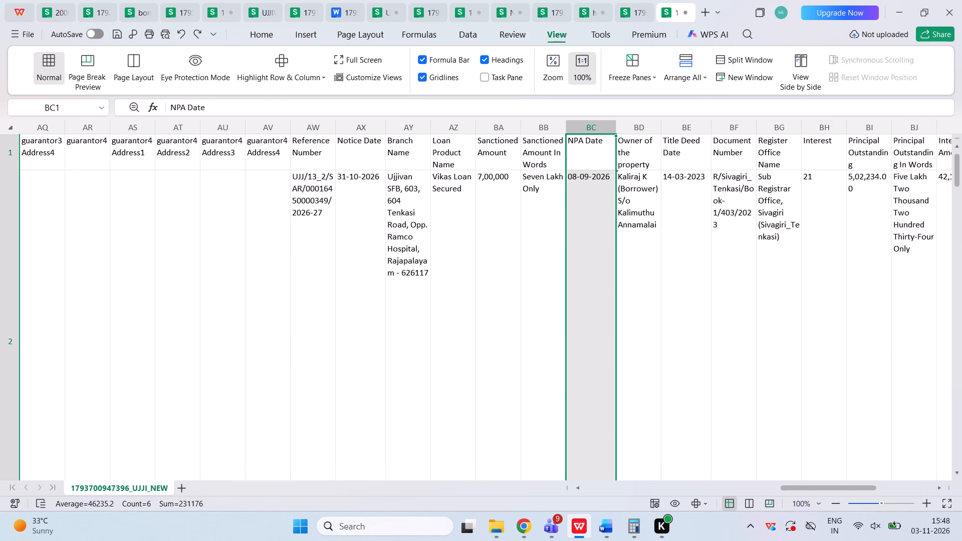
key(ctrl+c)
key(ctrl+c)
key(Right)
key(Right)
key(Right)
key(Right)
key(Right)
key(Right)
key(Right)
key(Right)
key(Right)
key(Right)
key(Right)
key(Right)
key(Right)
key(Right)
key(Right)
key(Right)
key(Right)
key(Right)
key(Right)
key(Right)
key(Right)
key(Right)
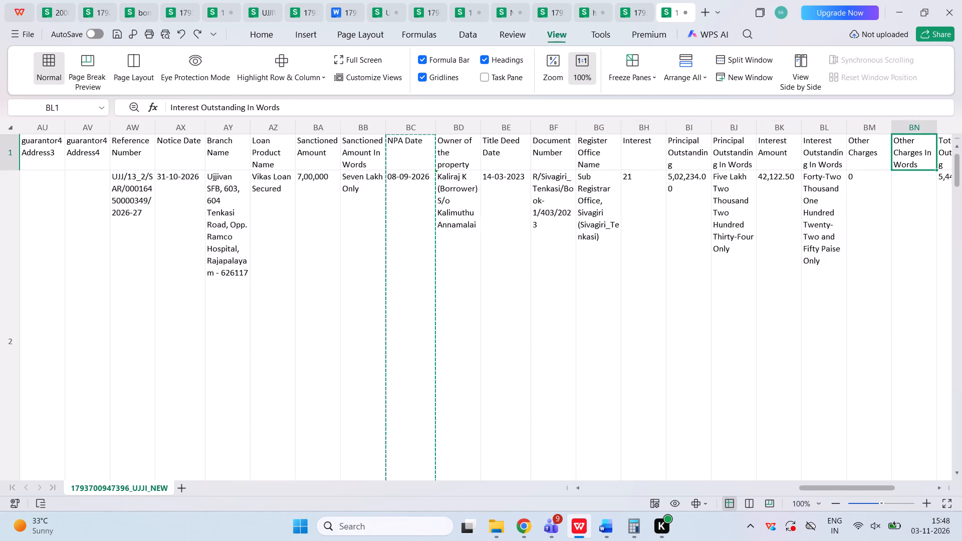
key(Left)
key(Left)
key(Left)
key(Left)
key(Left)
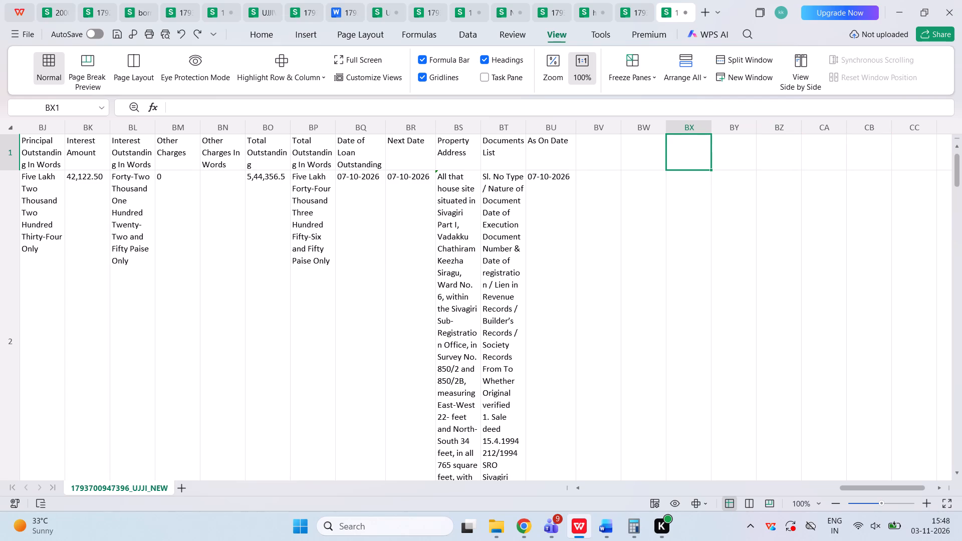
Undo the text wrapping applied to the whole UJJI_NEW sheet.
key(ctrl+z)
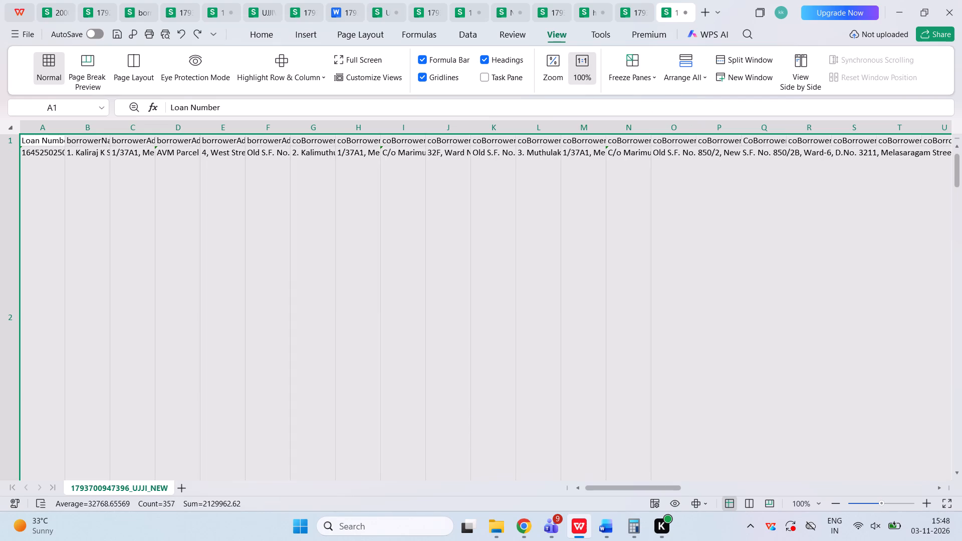
Unfreeze the panes in the errors sheet.
click(635, 0)
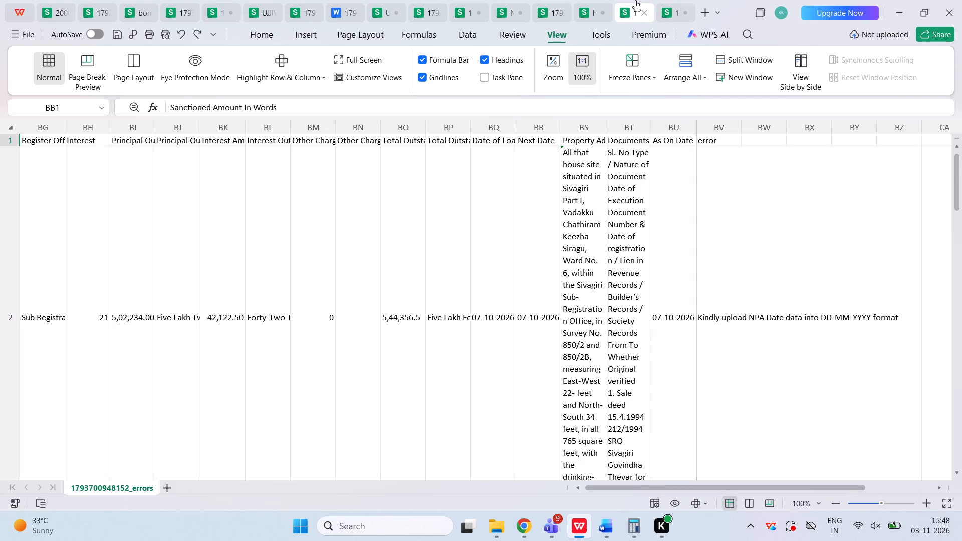
click(717, 124)
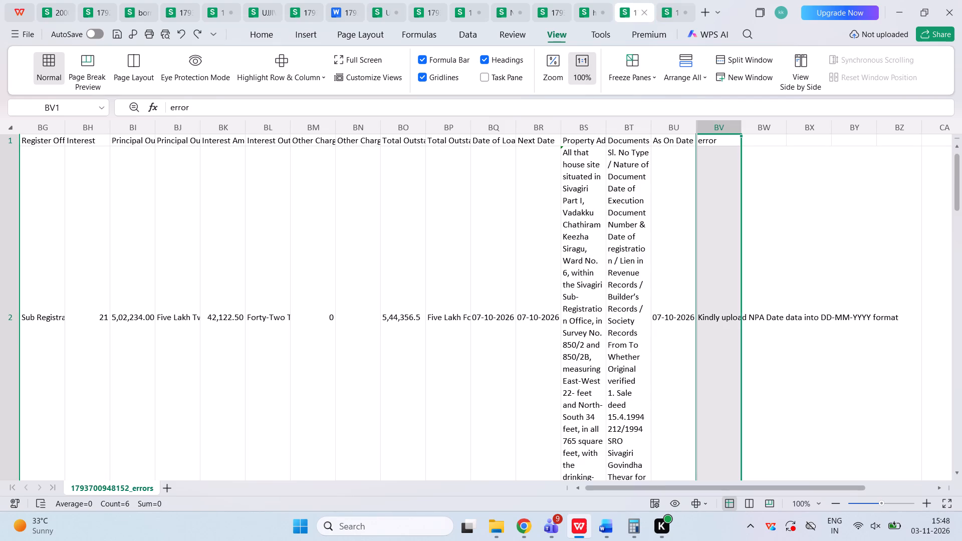
click(668, 126)
click(636, 61)
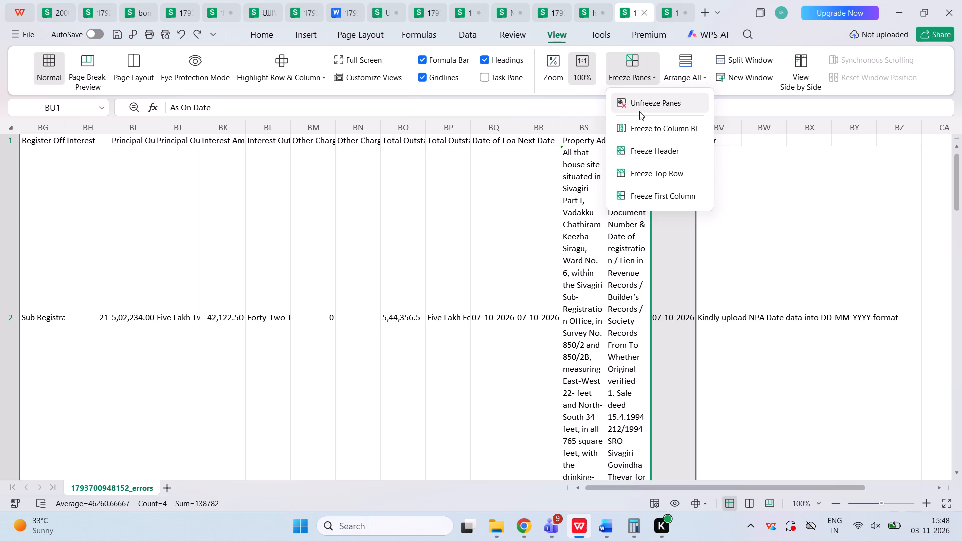
click(639, 111)
Copy the NPA Date column of the errors sheet into the empty column BW beside the error column.
click(684, 173)
key(Left)
key(Left)
key(Left)
key(Left)
key(Left)
key(Left)
key(Left)
key(Up)
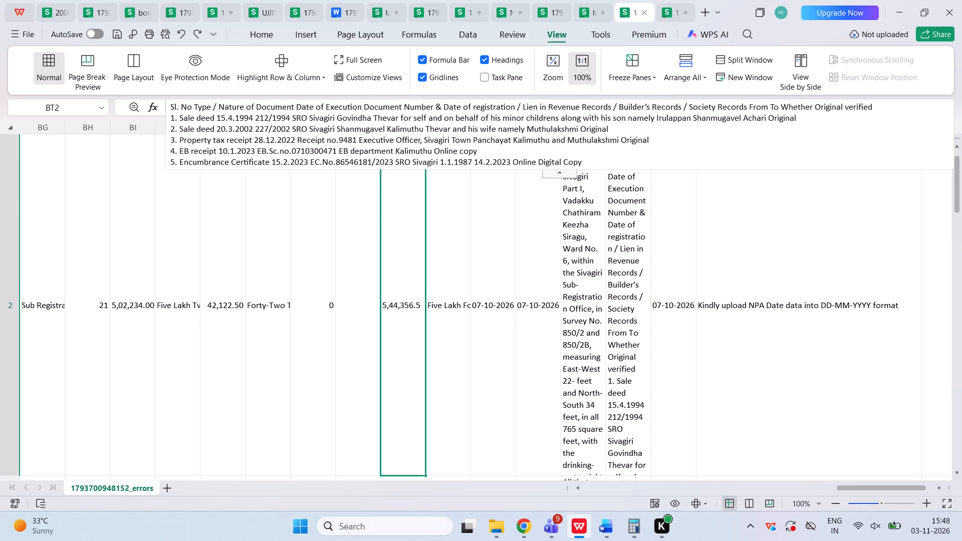
key(Left)
key(Left)
key(Left)
key(Left)
key(Left)
key(Left)
key(Left)
key(Left)
key(Left)
key(Left)
key(Left)
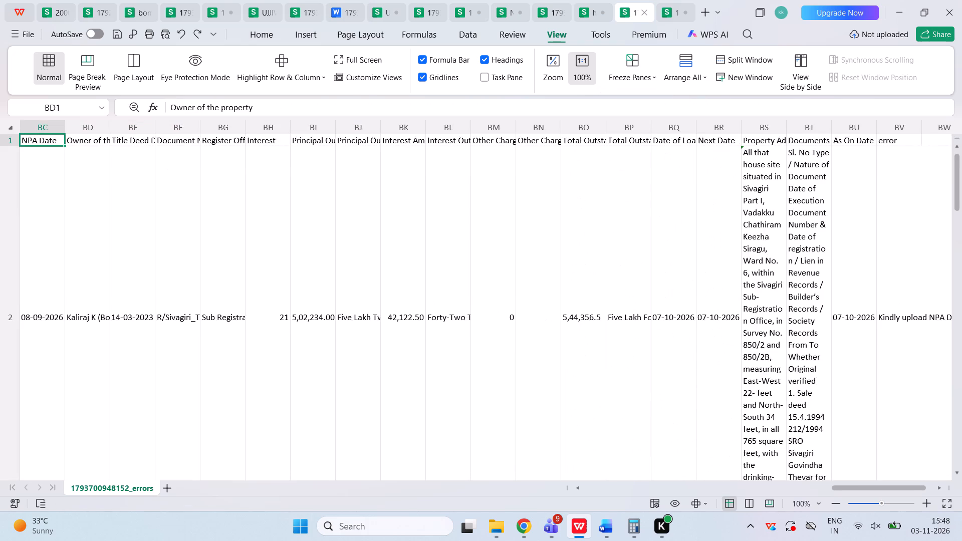
key(Left)
key(Left)
key(Right)
key(Right)
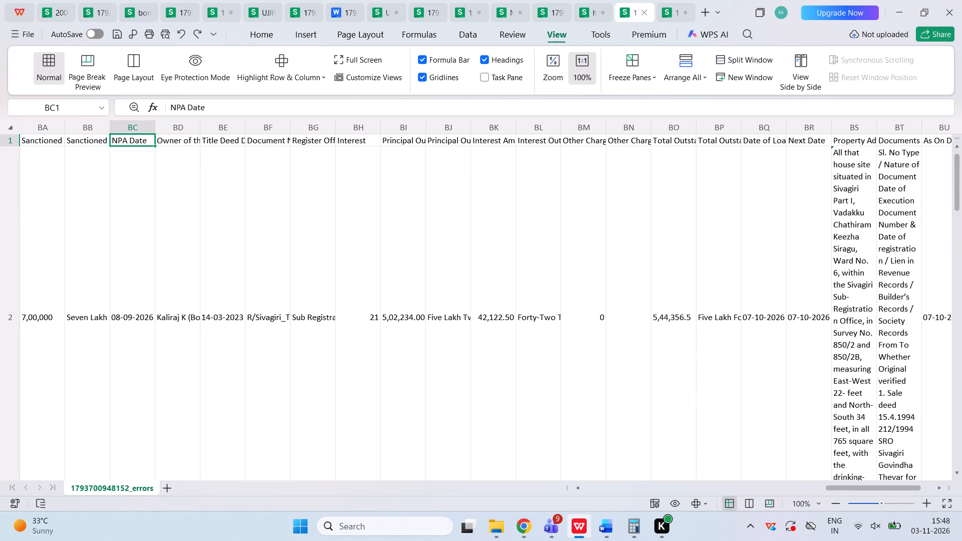
click(140, 126)
key(ctrl+c)
key(ctrl+c)
key(Right)
key(Right)
key(Right)
key(Right)
key(Right)
key(Right)
key(Right)
key(Right)
key(Right)
key(Right)
key(Right)
key(Right)
key(Right)
key(Right)
key(Right)
key(Right)
key(Right)
key(Right)
key(Right)
key(Right)
key(Right)
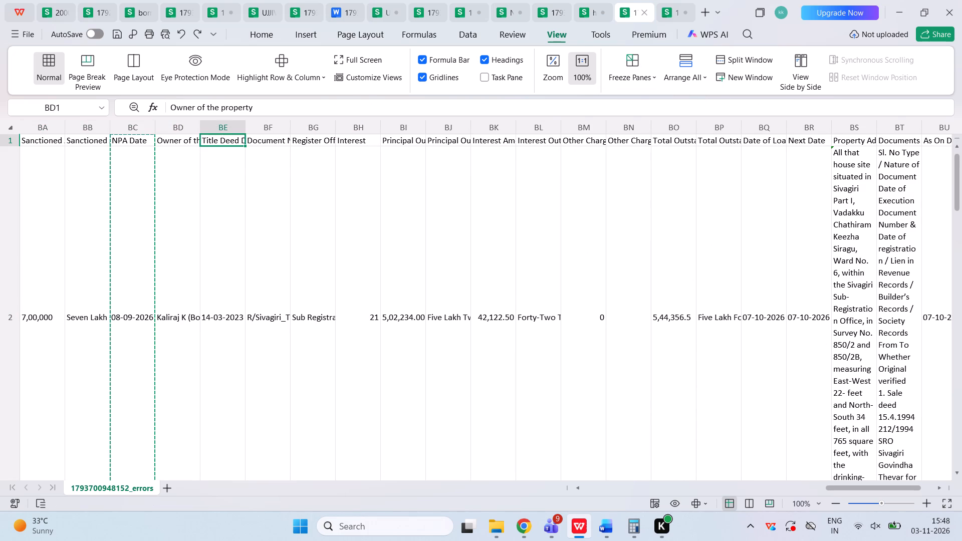
key(Left)
key(Left)
key(Left)
key(Left)
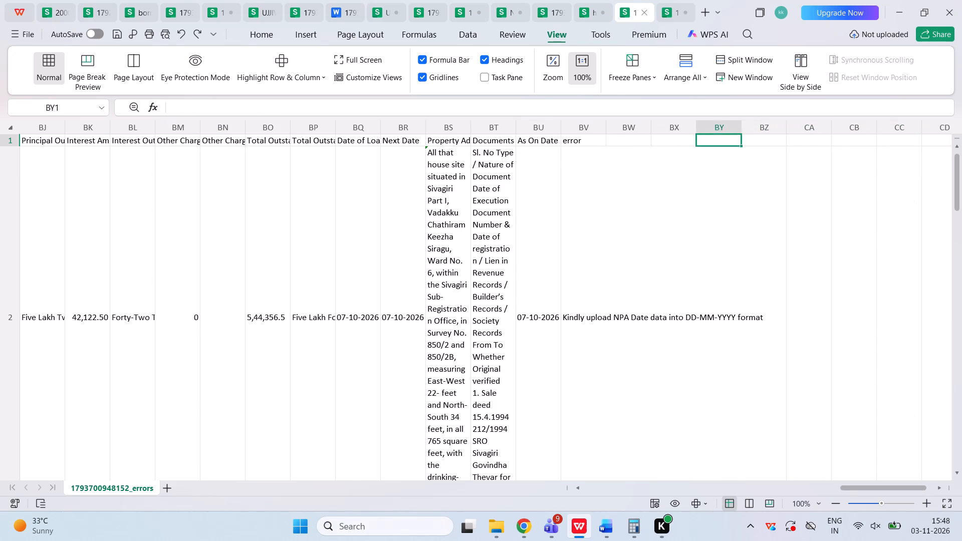
key(Left)
key(Left)
key(ctrl+v)
Compare the error message in each record from row 2 to row 6 with the NPA Date beside it.
key(Left)
key(Down)
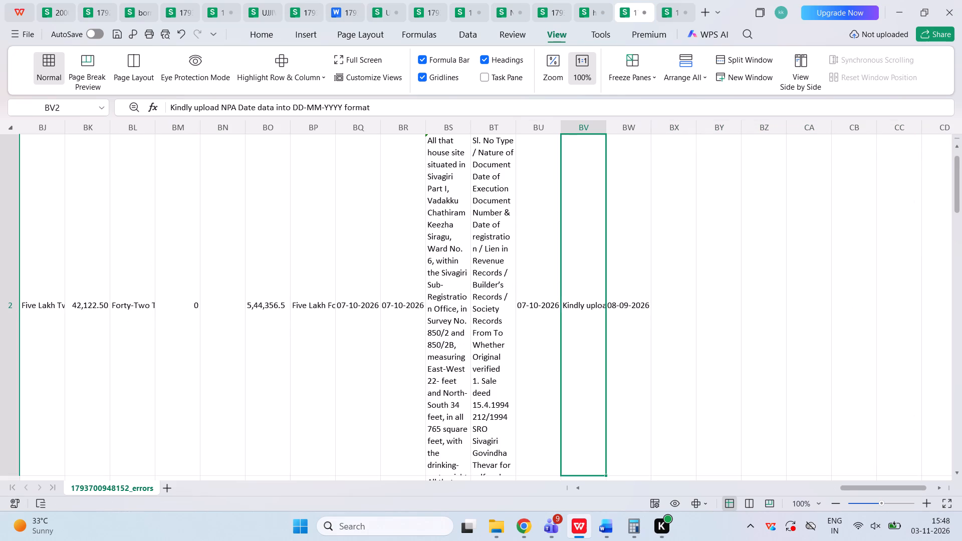
key(Up)
key(Down)
key(Right)
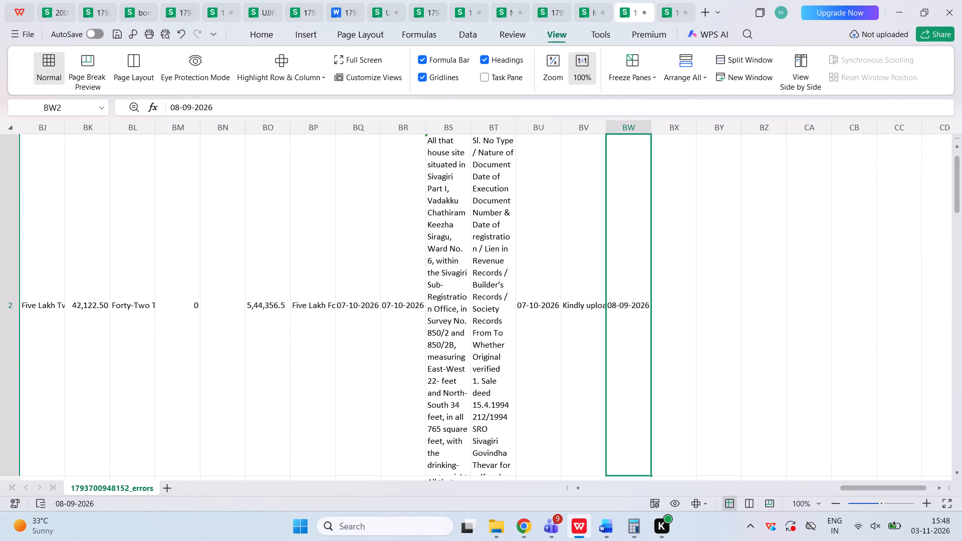
key(Left)
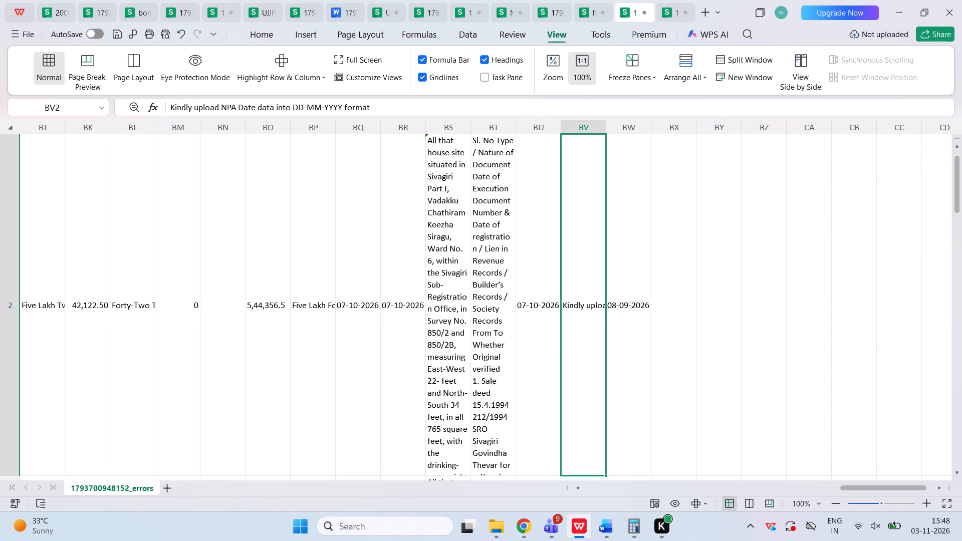
key(Right)
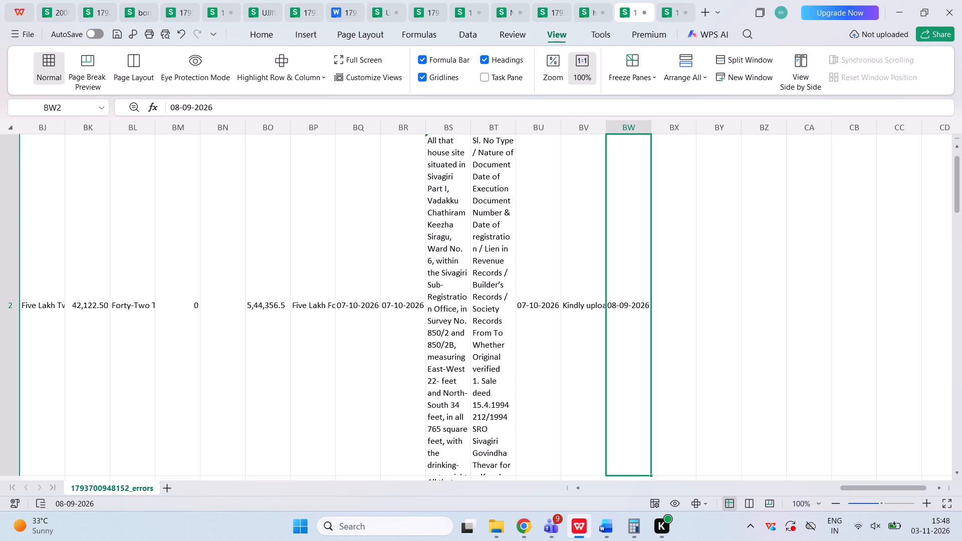
key(Left)
key(Down)
key(Right)
key(Left)
key(Down)
key(Right)
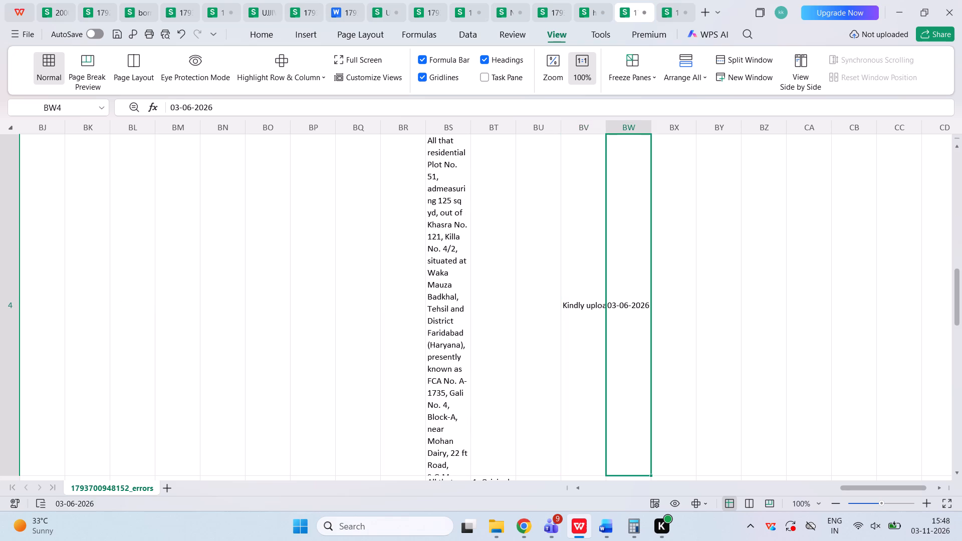
key(Left)
key(Down)
key(Right)
key(Left)
key(Down)
key(Right)
key(Left)
key(Down)
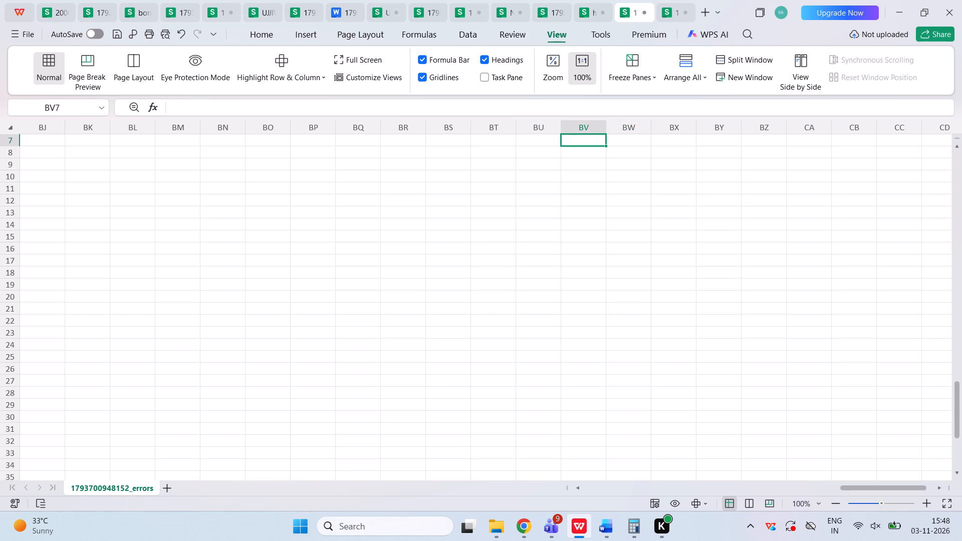
Check the date number format of the copied NPA Date values in column BW, rows 2 to 6, in Format Cells.
key(Right)
key(Up)
key(Up)
key(Up)
key(Up)
key(Up)
key(Up)
key(Up)
key(Up)
key(Up)
key(Up)
key(Up)
key(Up)
key(Up)
key(Up)
key(Up)
key(Up)
key(Up)
key(Up)
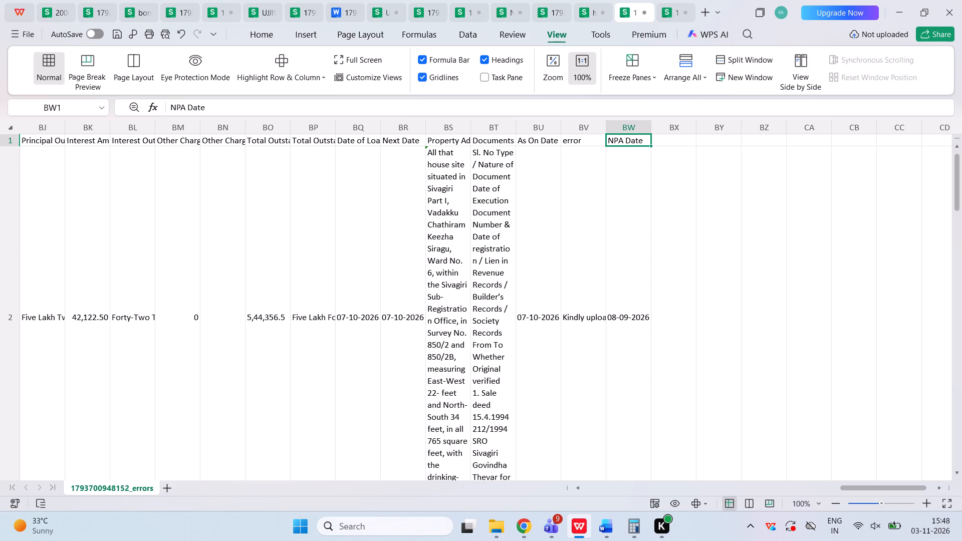
key(ctrl+shift+Down)
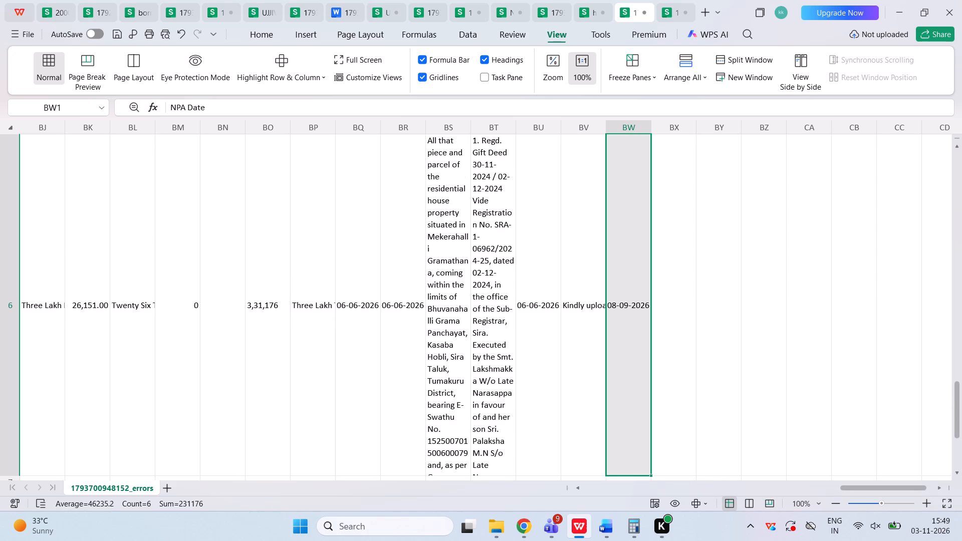
key(Up)
key(Down)
key(Up)
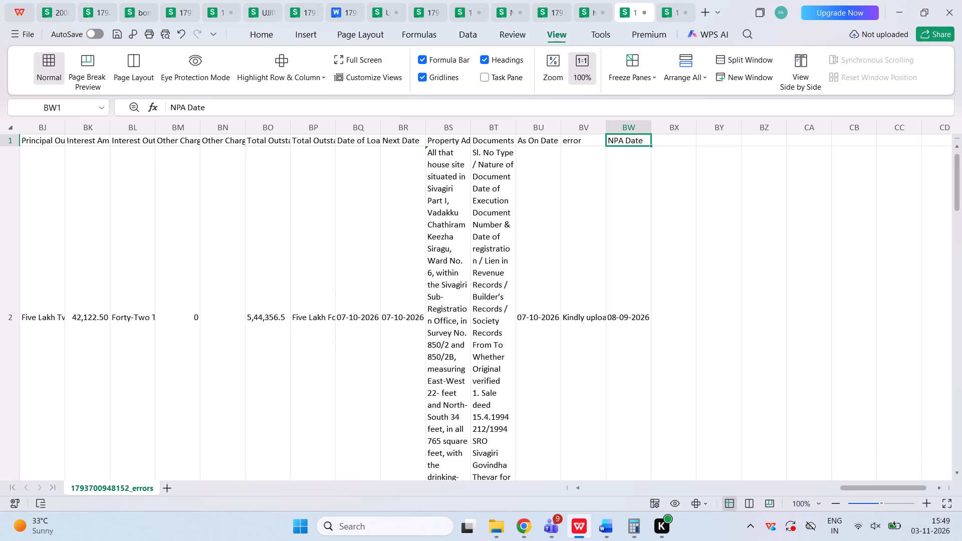
key(Down)
key(Up)
key(Down)
key(ctrl+shift+Down)
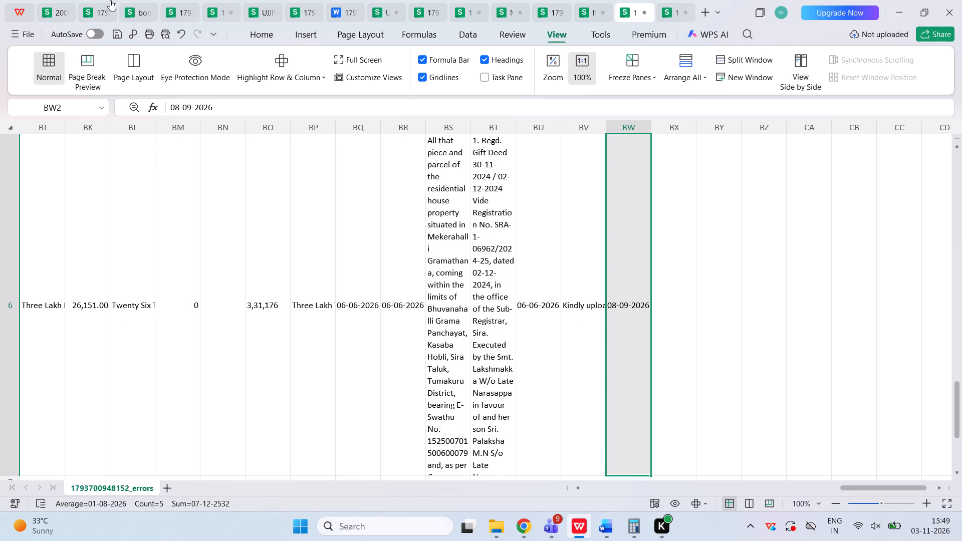
click(270, 31)
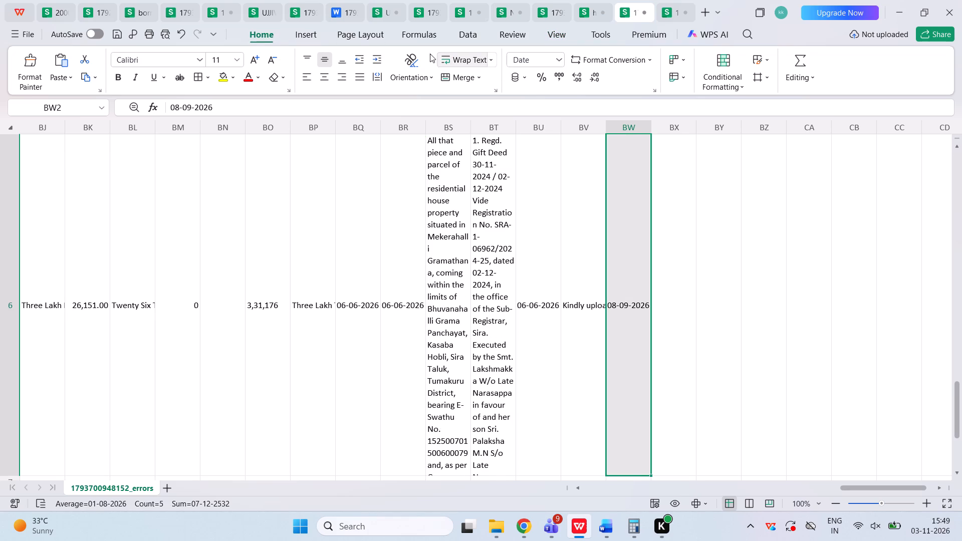
click(304, 35)
click(369, 34)
click(257, 31)
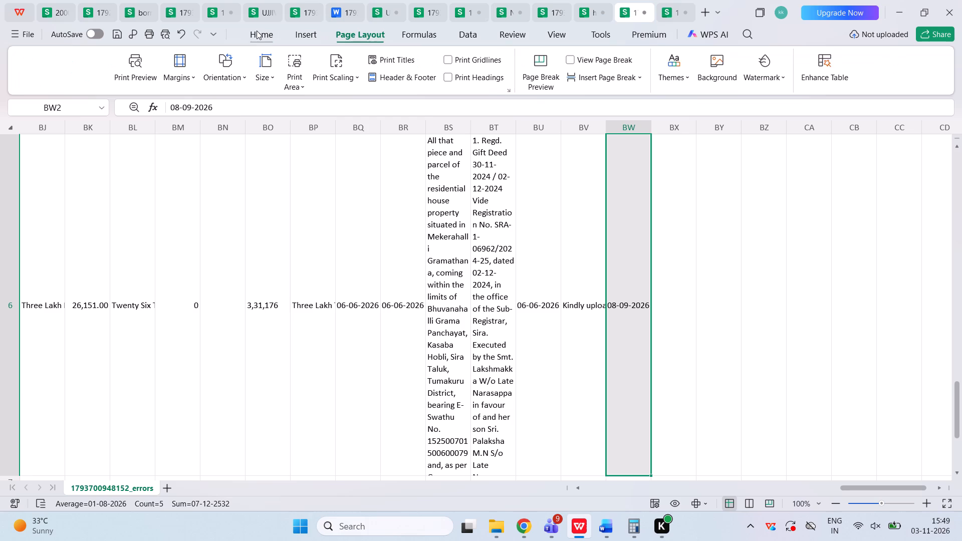
click(555, 60)
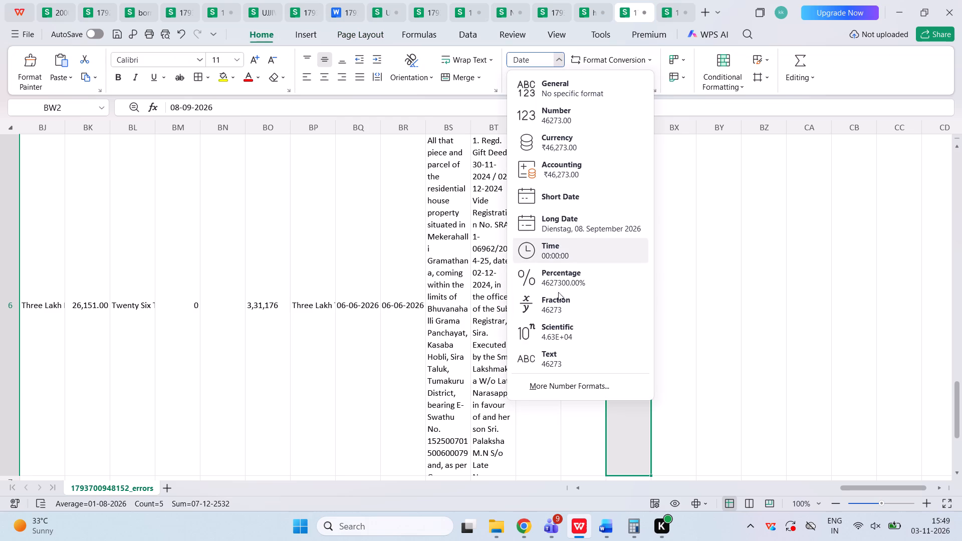
click(554, 392)
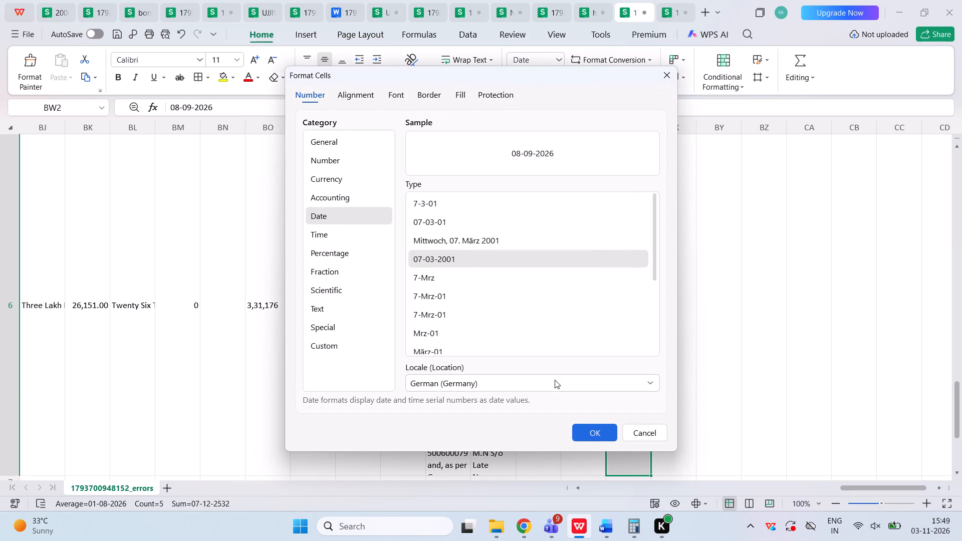
click(633, 429)
Apply Wrap Text to all cells of the UJJI_NEW sheet.
click(689, 0)
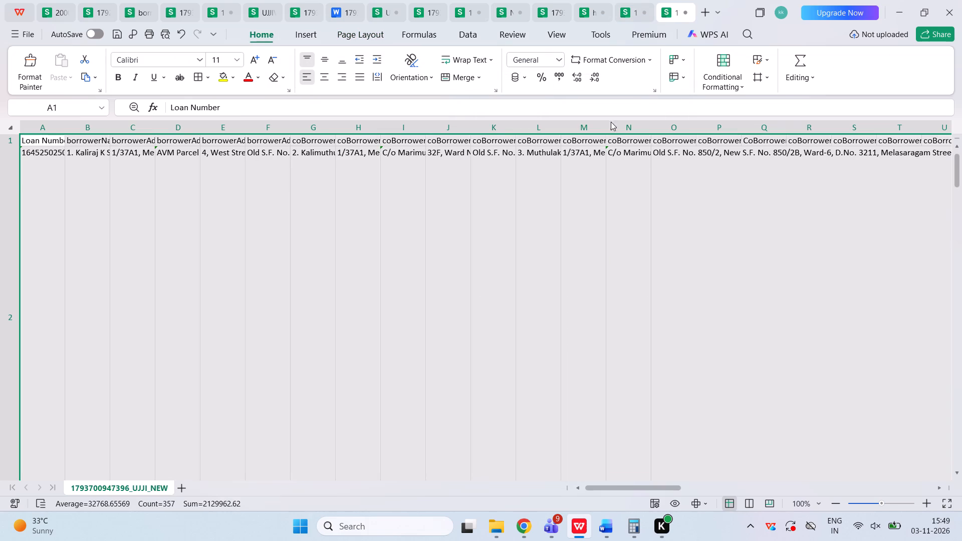
key(Left)
key(Up)
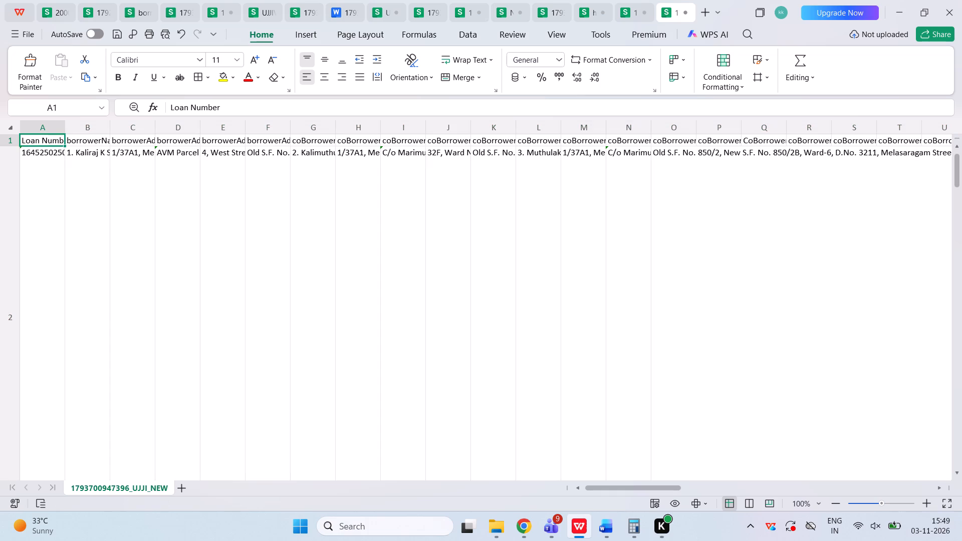
key(ctrl+a)
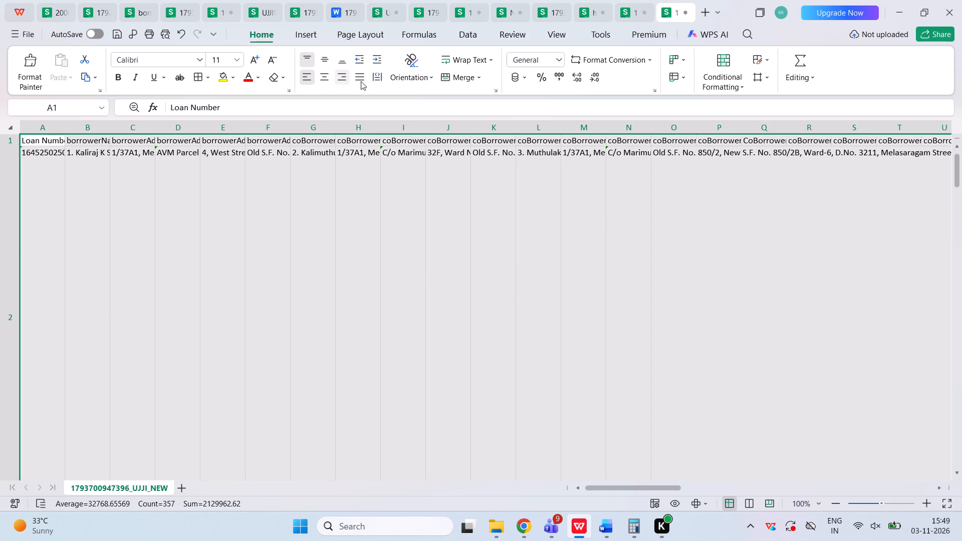
click(456, 60)
click(408, 207)
key(Right)
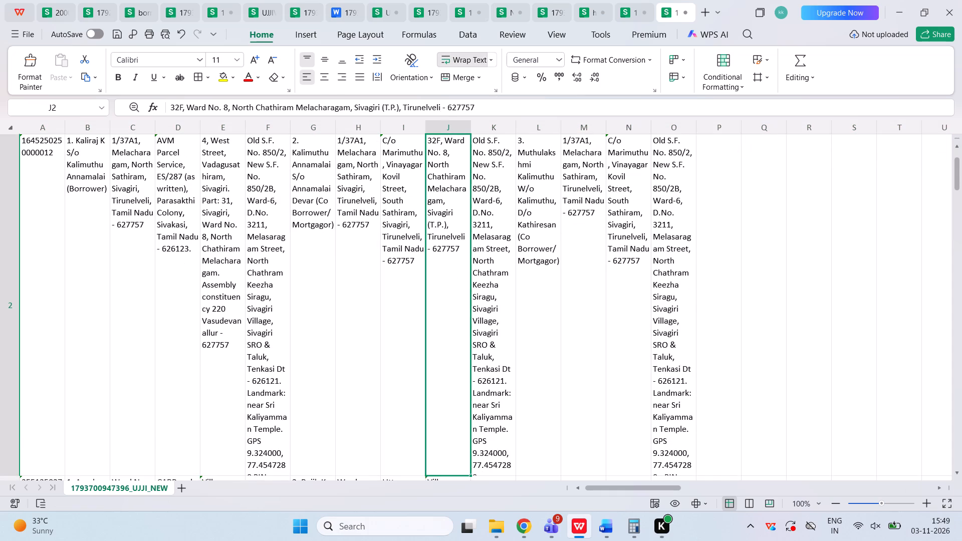
Locate the NPA Date column (BC) in the UJJI_NEW sheet and examine its dates from row 2 to row 10.
key(Up)
key(Right)
key(Right)
key(Right)
key(Right)
key(Right)
key(Right)
key(Right)
key(Right)
key(Right)
key(Right)
key(Right)
key(Right)
key(Right)
key(Right)
key(Right)
key(Right)
key(Right)
key(Right)
key(Right)
key(Right)
key(Right)
key(Right)
key(Right)
key(Right)
key(Right)
key(Right)
key(Right)
key(Right)
key(Right)
key(Right)
key(Right)
key(Right)
key(Right)
key(Right)
key(Right)
key(Right)
key(Right)
key(Right)
key(Right)
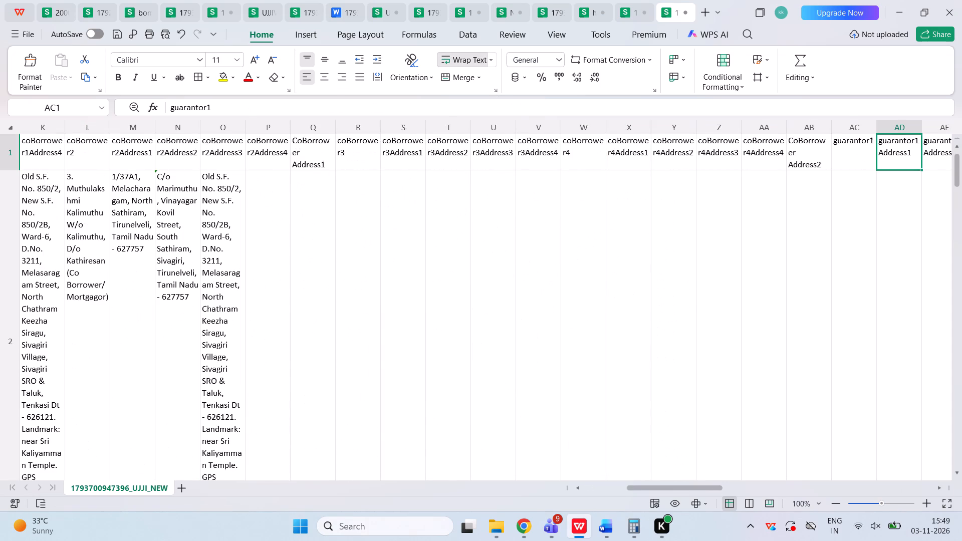
key(Left)
key(Left)
key(Left)
key(Left)
key(Left)
key(Left)
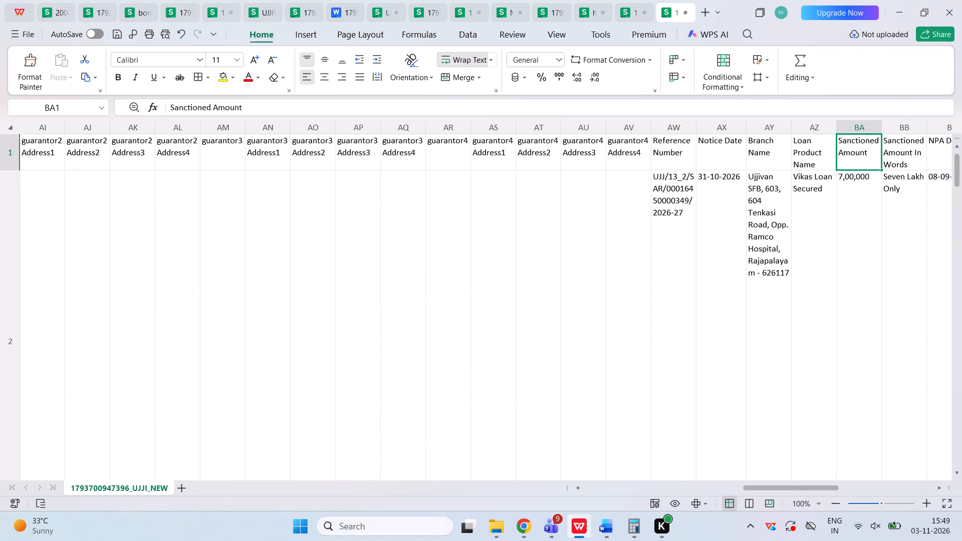
key(Right)
key(Right)
key(Left)
key(Right)
key(Right)
key(Right)
key(Right)
key(Right)
key(Right)
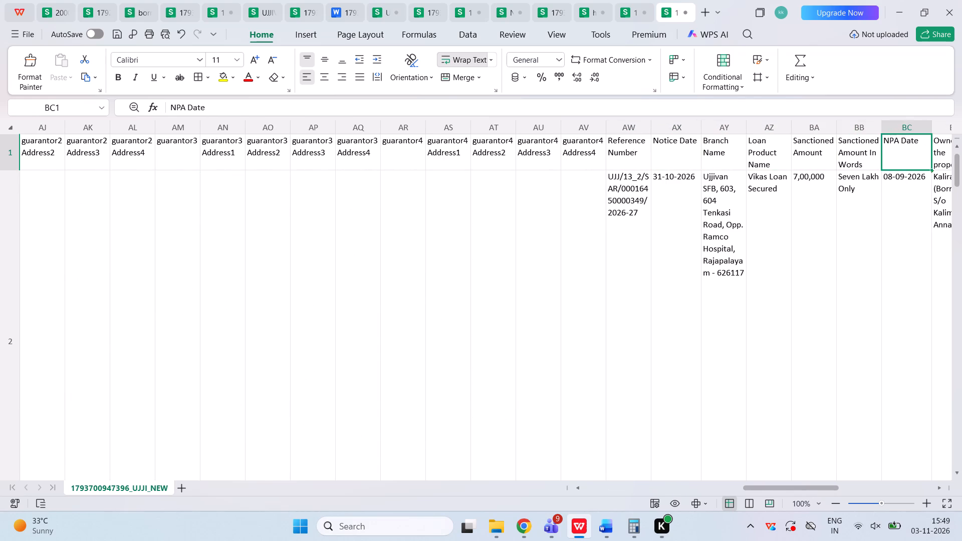
key(Right)
key(Right)
key(Left)
key(Left)
key(Down)
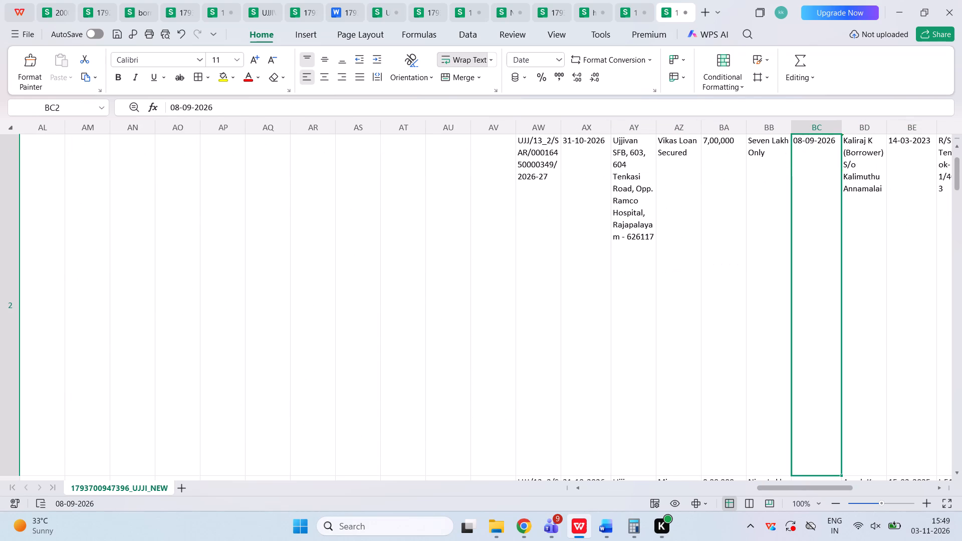
key(ctrl+shift+Down)
key(ctrl+shift+Down)
key(ctrl+shift+Down)
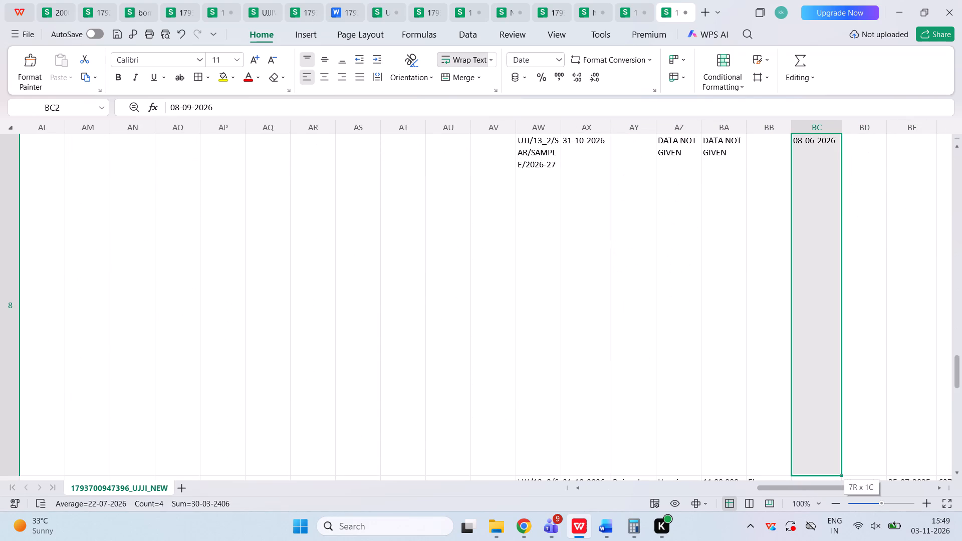
key(ctrl+shift+Down)
scroll(517, 361, down, 3)
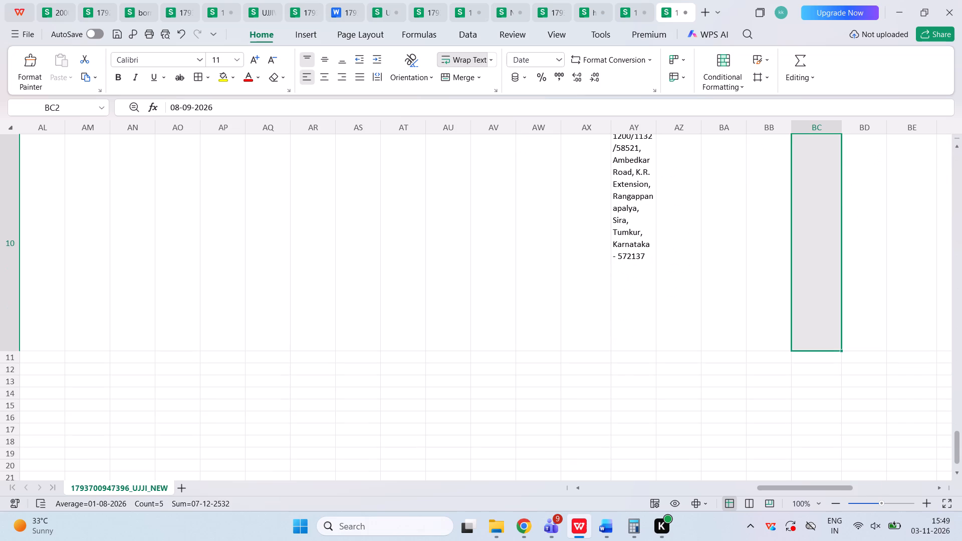
scroll(517, 361, up, 20)
scroll(517, 361, up, 3)
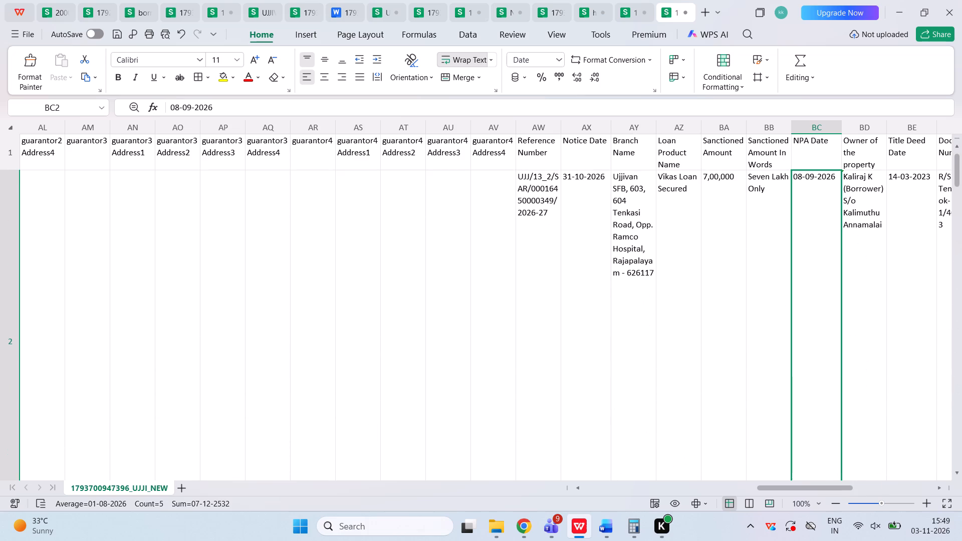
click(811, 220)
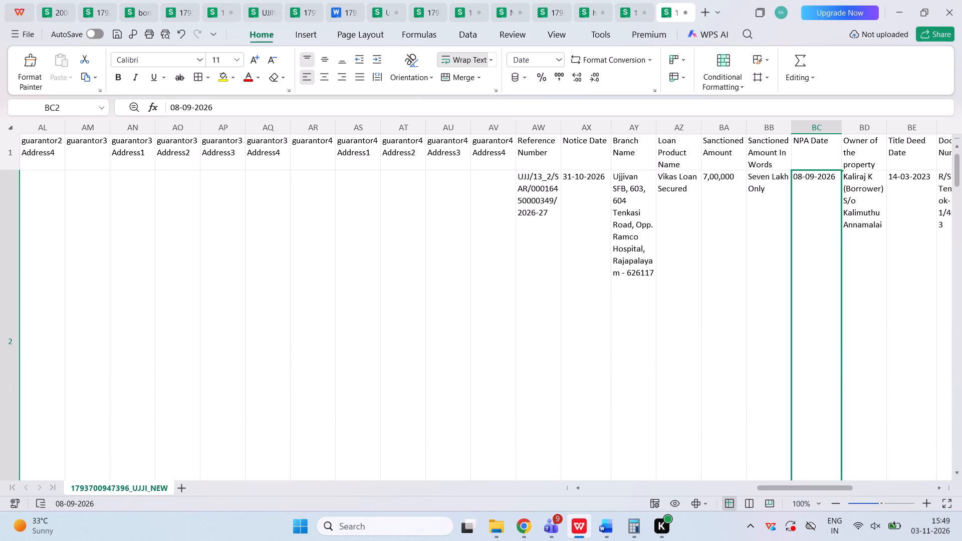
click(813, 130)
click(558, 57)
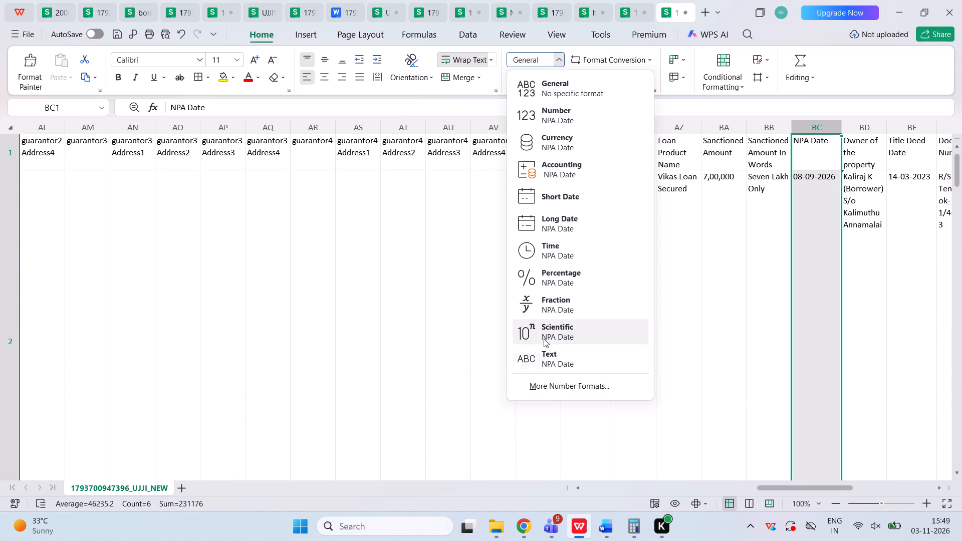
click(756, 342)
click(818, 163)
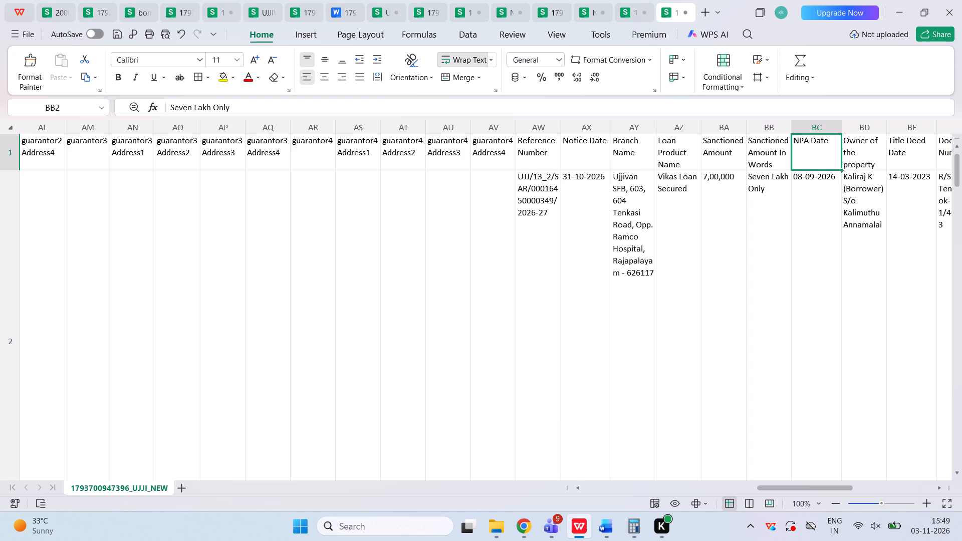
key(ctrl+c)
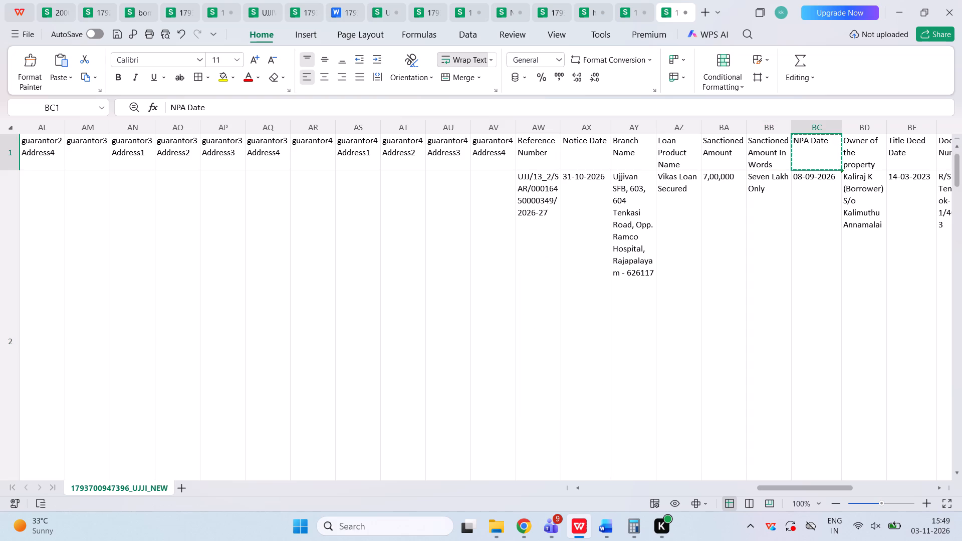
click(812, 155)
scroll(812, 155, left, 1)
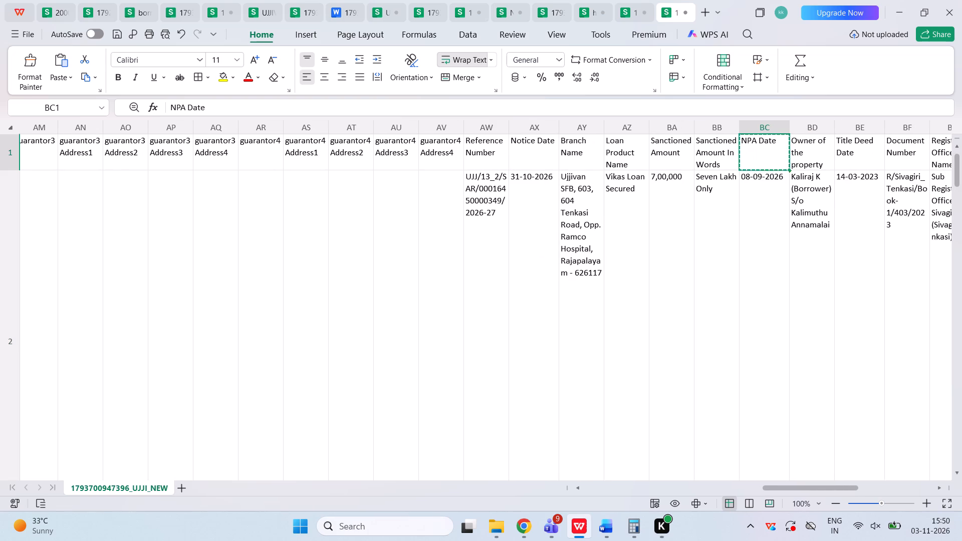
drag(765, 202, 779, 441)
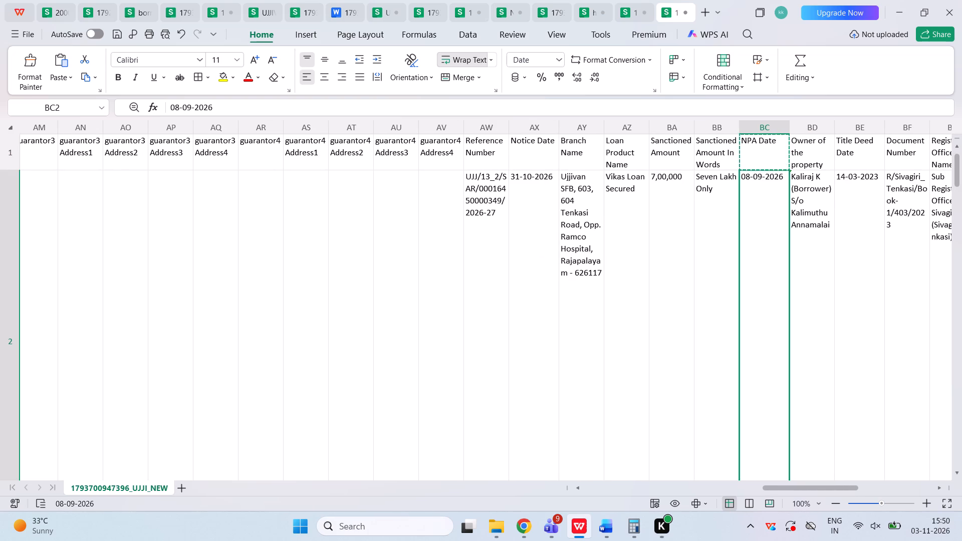
Apply the custom number format dd-mm-yyyy to the NPA Date values in column BC, rows 2 to 10.
click(715, 316)
key(Right)
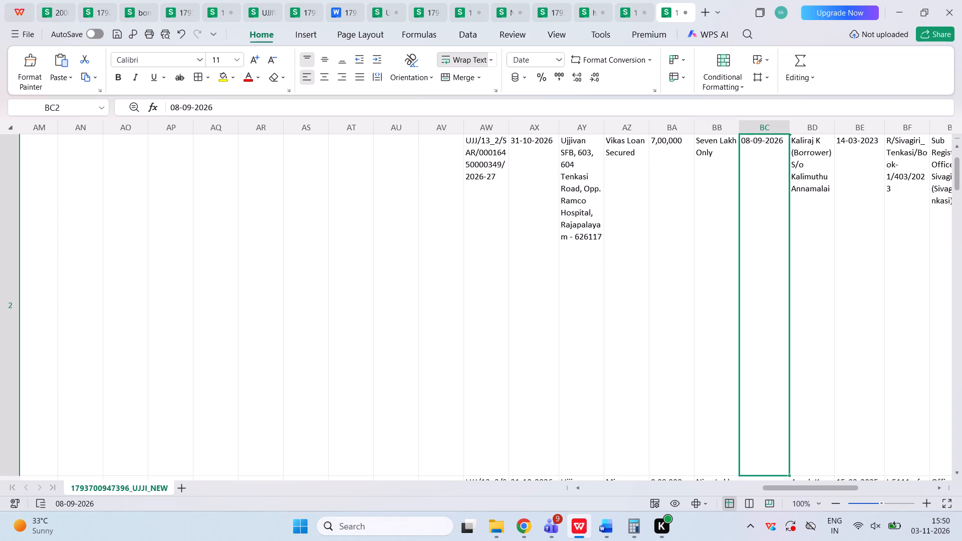
key(ctrl+shift+Down)
key(ctrl+shift+Down)
key(ctrl+shift+Down)
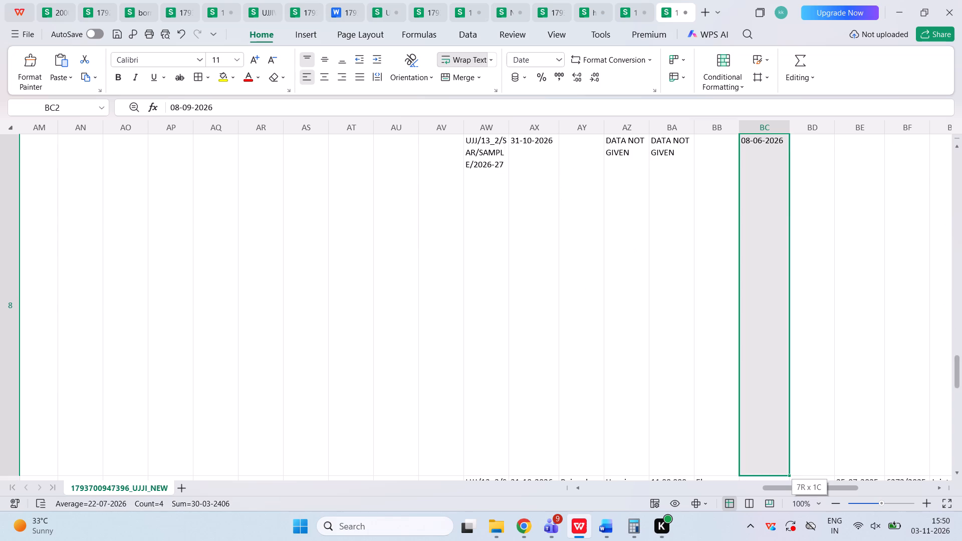
key(ctrl+shift+Down)
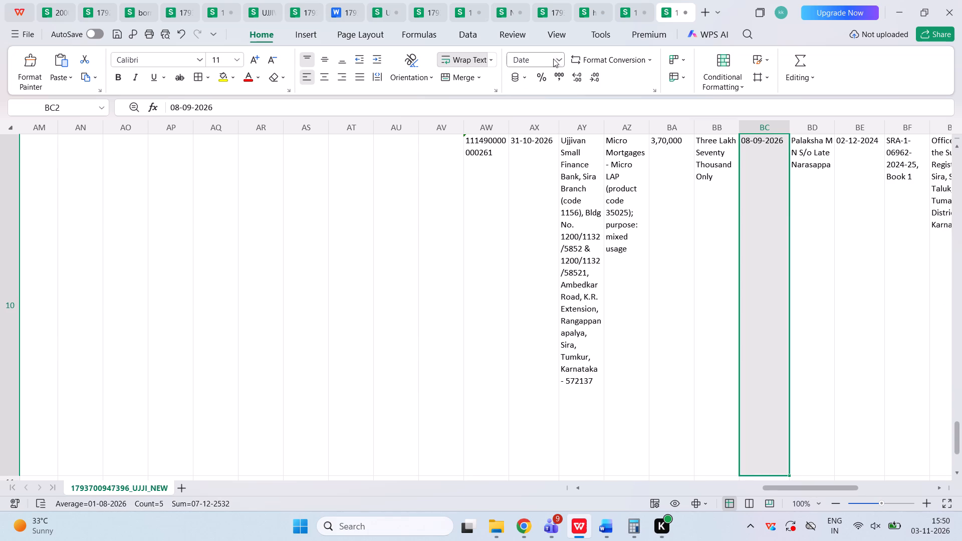
click(556, 59)
click(557, 389)
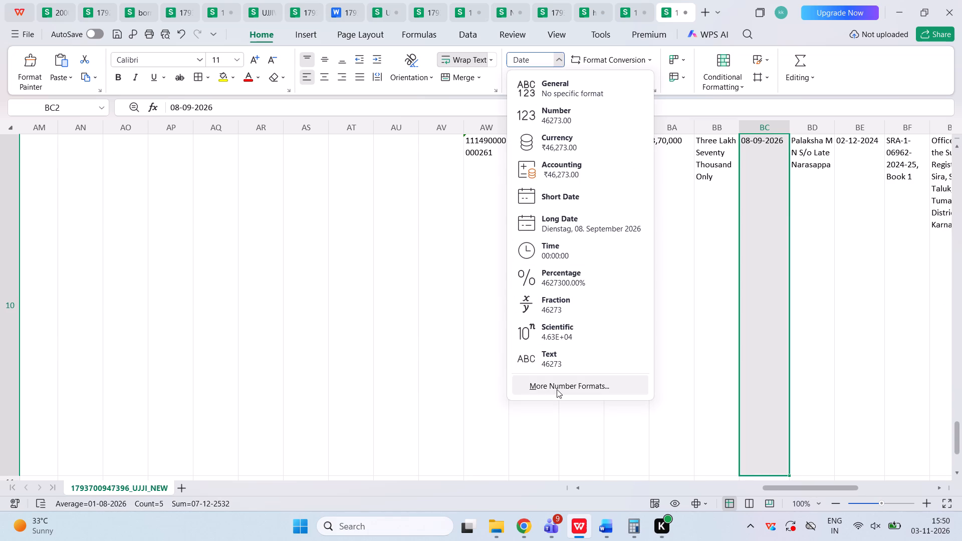
click(325, 340)
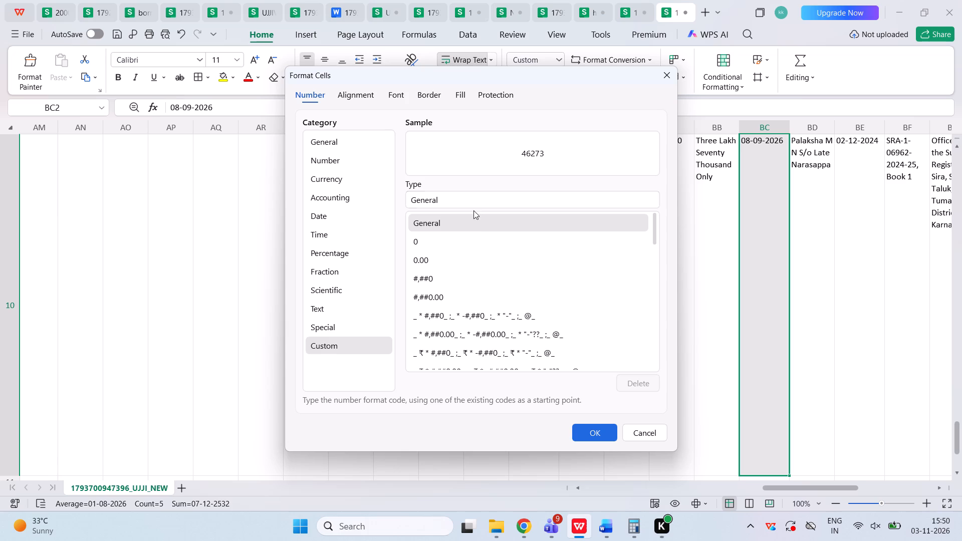
click(467, 203)
key(ctrl+a)
text(dd-mm-yyyy)
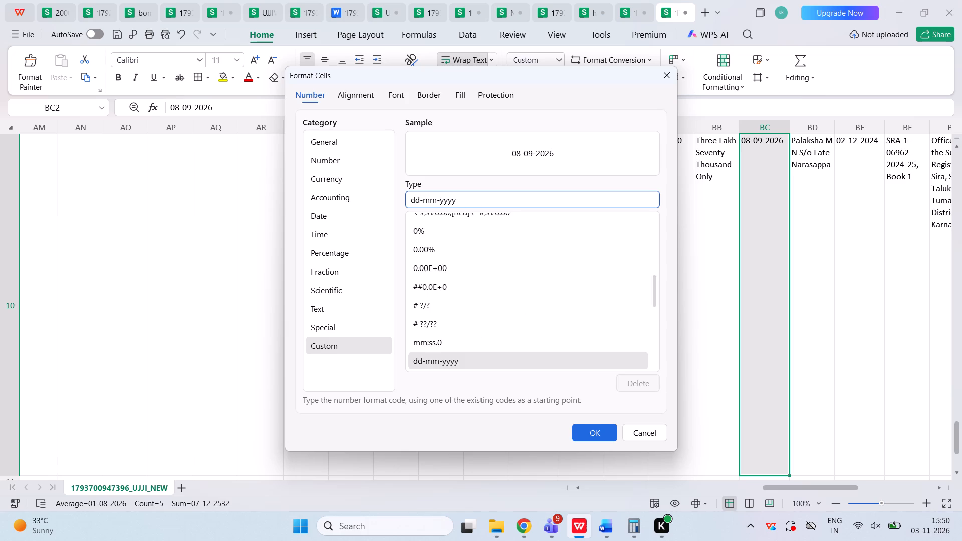
key(Return)
Check the reformatted NPA Date values in column BC of the UJJI_NEW sheet.
key(Down)
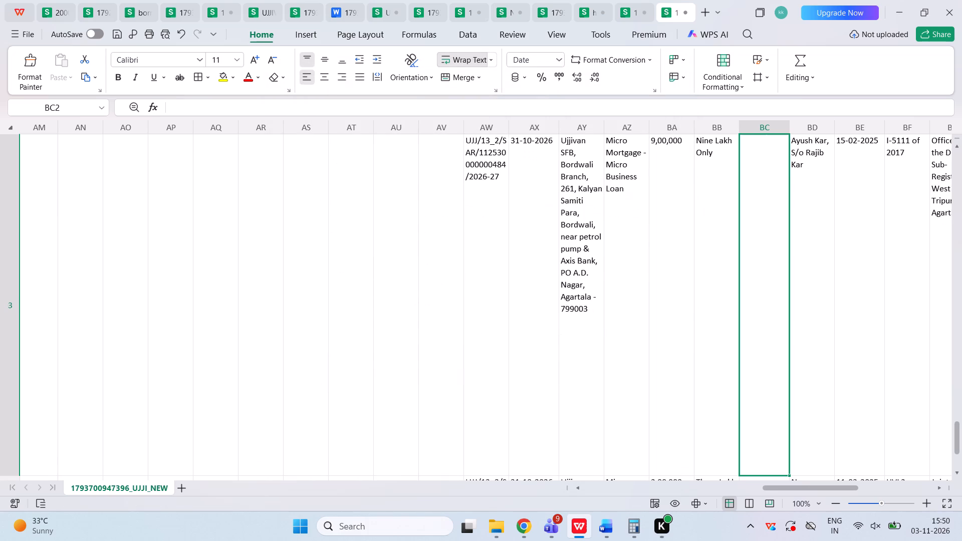
key(Up)
key(Up)
key(ctrl+Up)
key(Down)
key(Down)
key(ctrl+Down)
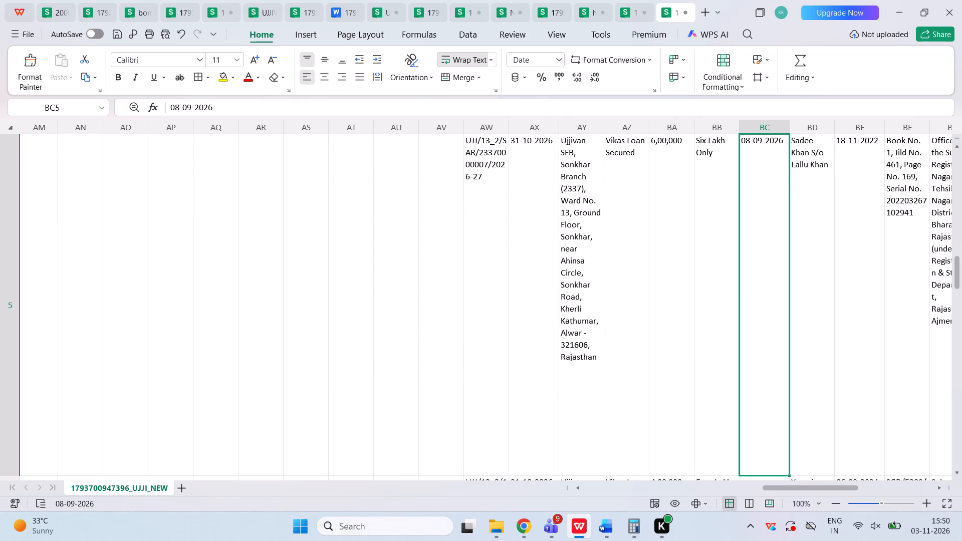
key(ctrl+Up)
key(ctrl+Up)
key(Down)
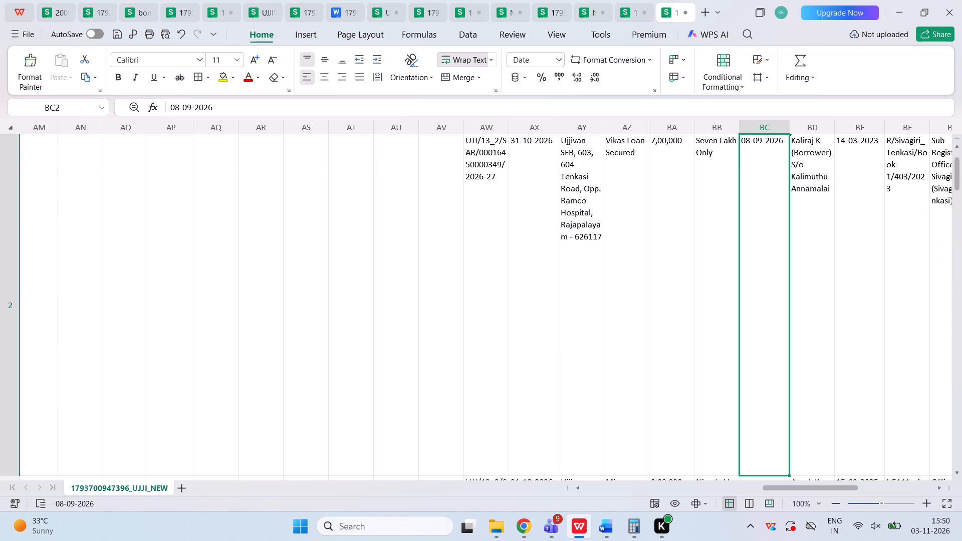
Save the UJJI_NEW file with the reformatted NPA dates.
key(ctrl+s)
click(598, 277)
Review the loan numbers in column A of the UJJI_NEW sheet record by record through row 10.
key(ctrl+Left)
key(ctrl+Left)
key(ctrl+Left)
key(Up)
key(Down)
key(Down)
key(Down)
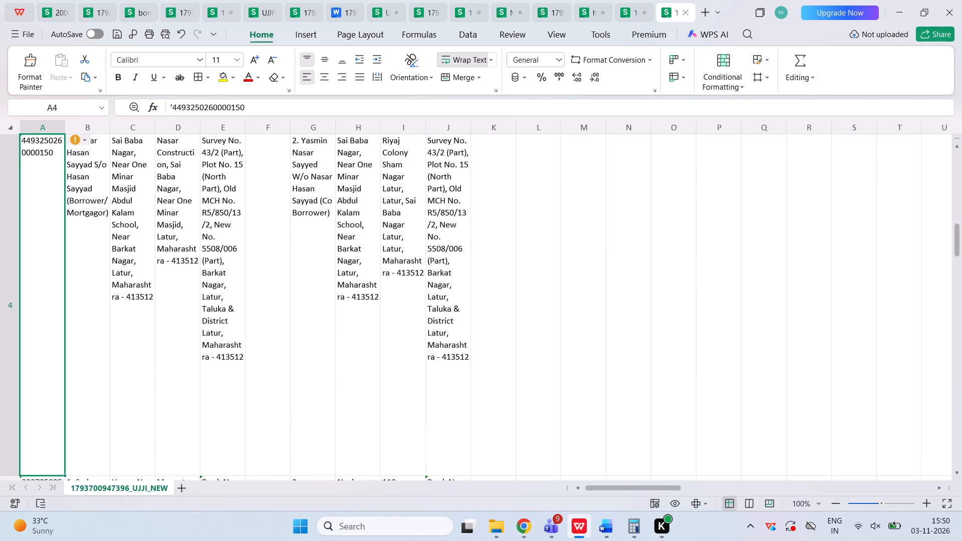
key(Down)
key(Down)
key(Down)
key(Down)
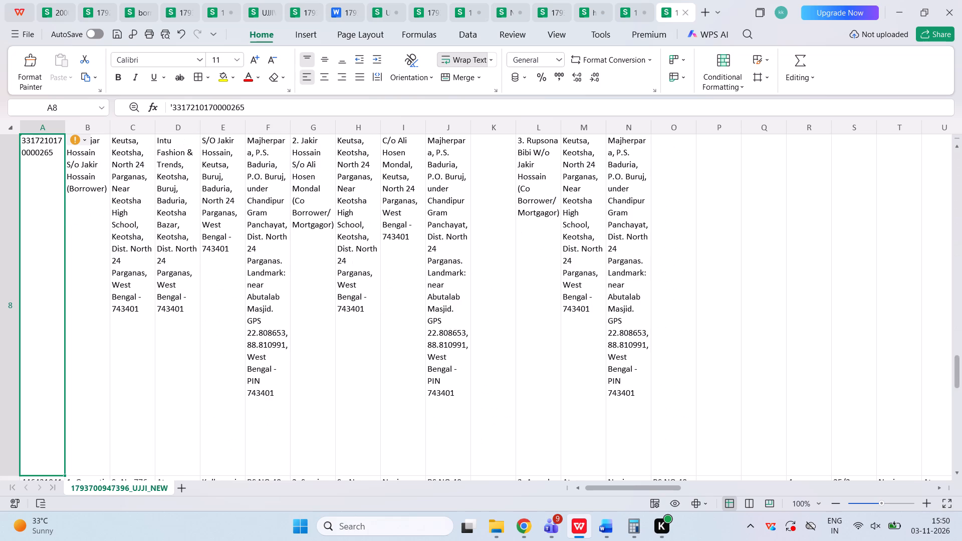
key(Down)
key(Down)
key(Down)
key(Up)
key(alt+Tab)
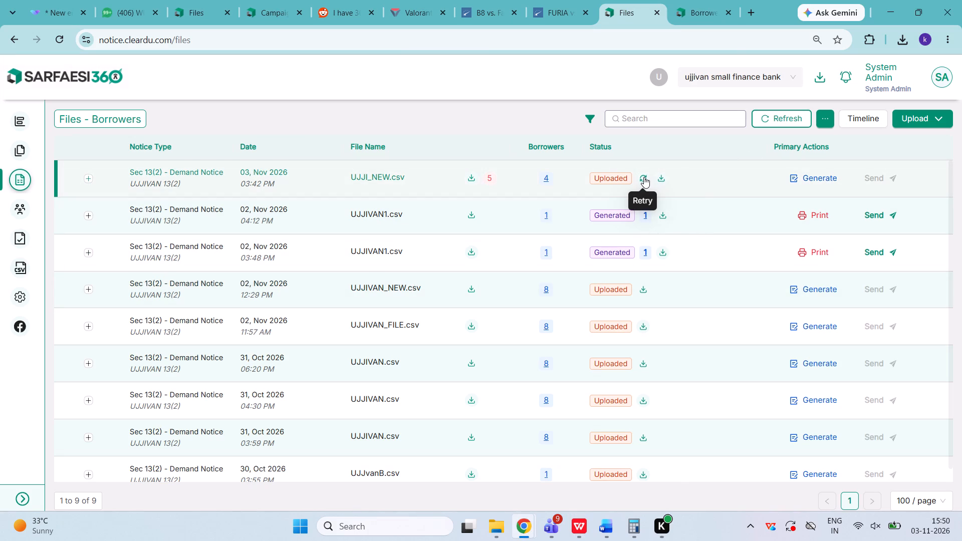
click(644, 177)
click(489, 274)
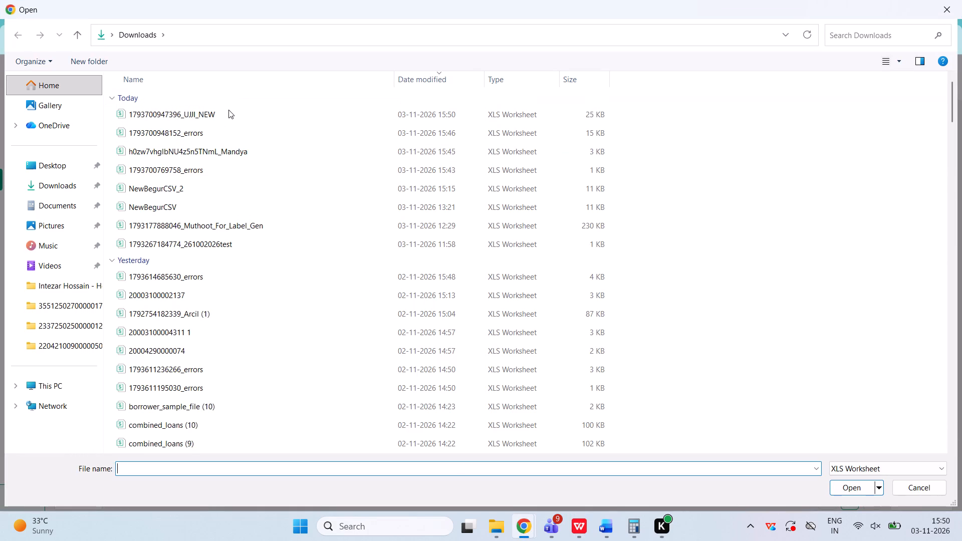
click(228, 111)
key(Return)
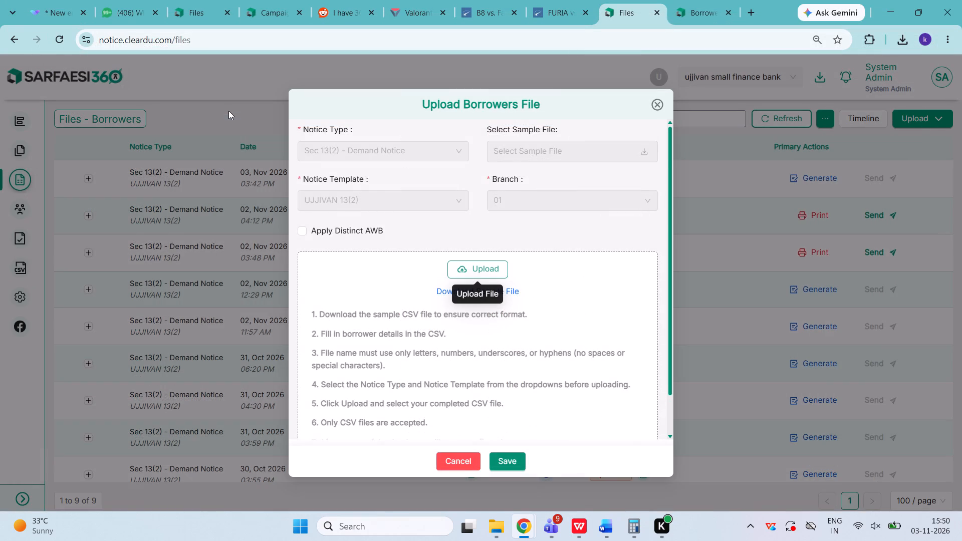
key(Tab)
key(Tab)
key(Tab)
key(Tab)
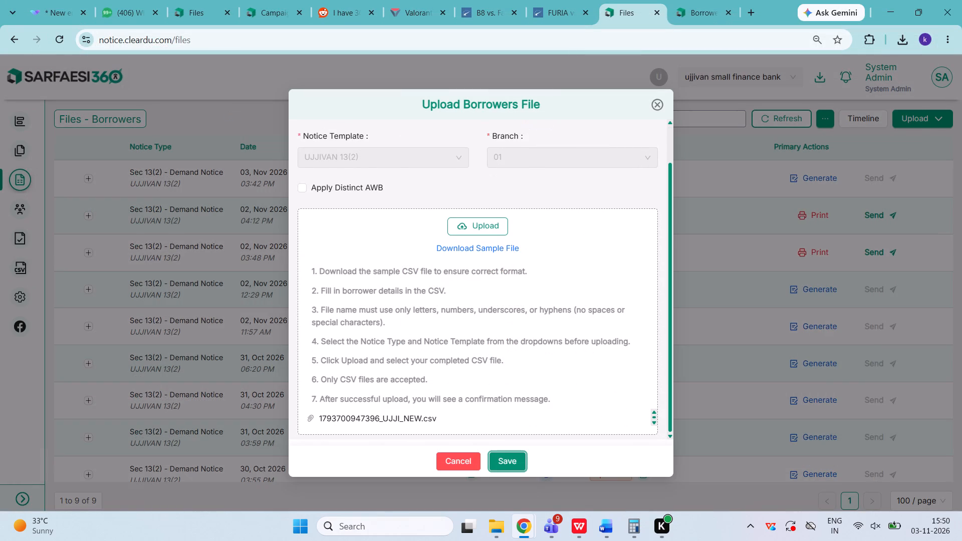
key(Return)
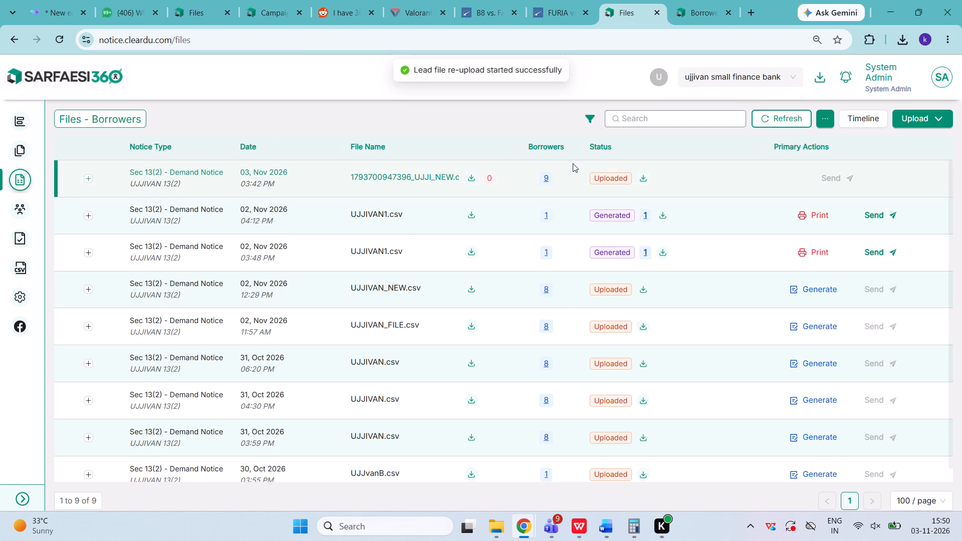
click(792, 114)
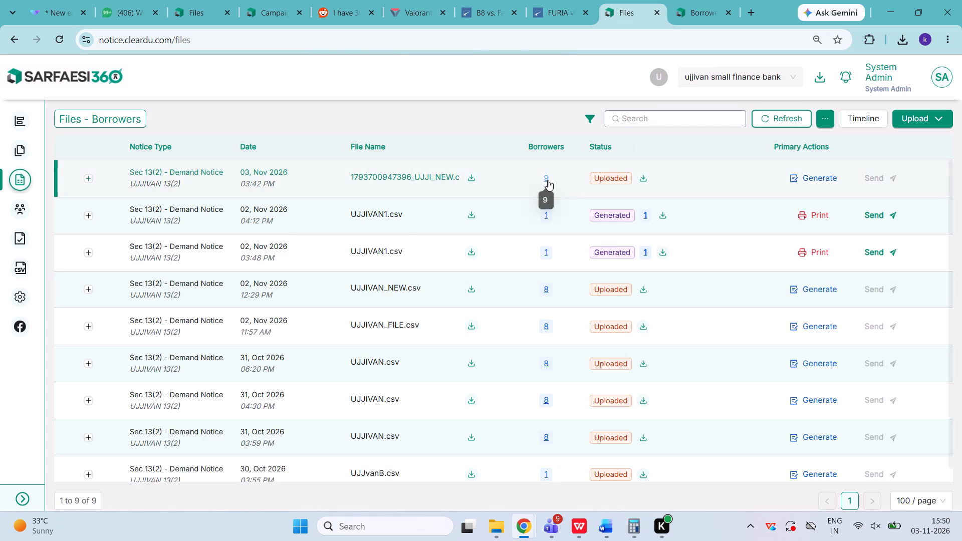
click(548, 180)
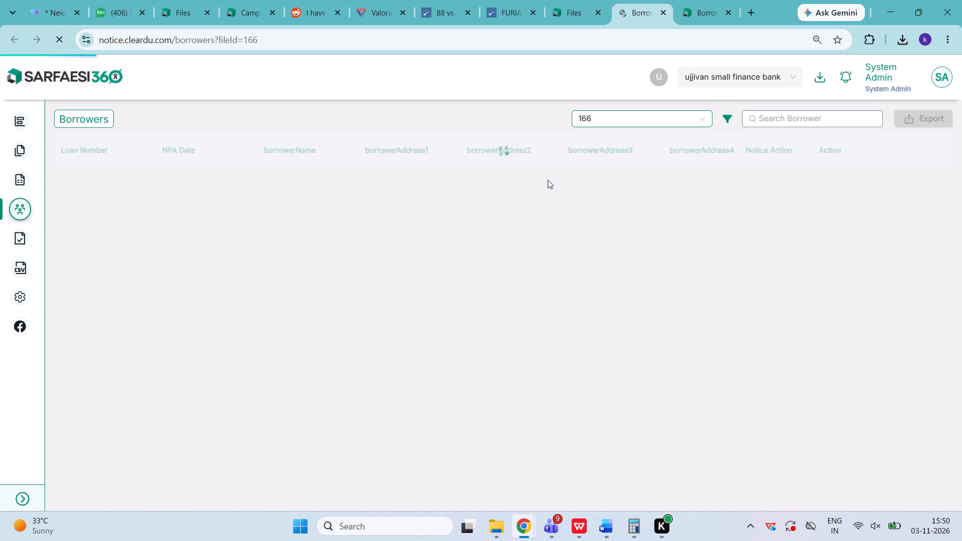
Examine the uploaded borrower records across the columns from Loan Number and NPA Date through guarantor, sanctioned amount and Principal Outstanding details.
scroll(548, 180, left, 1)
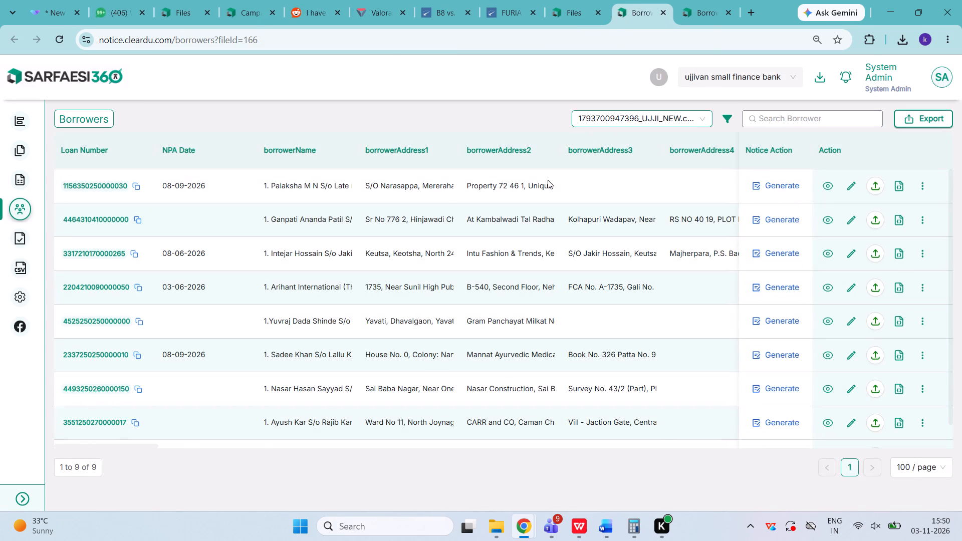
scroll(548, 180, left, 11)
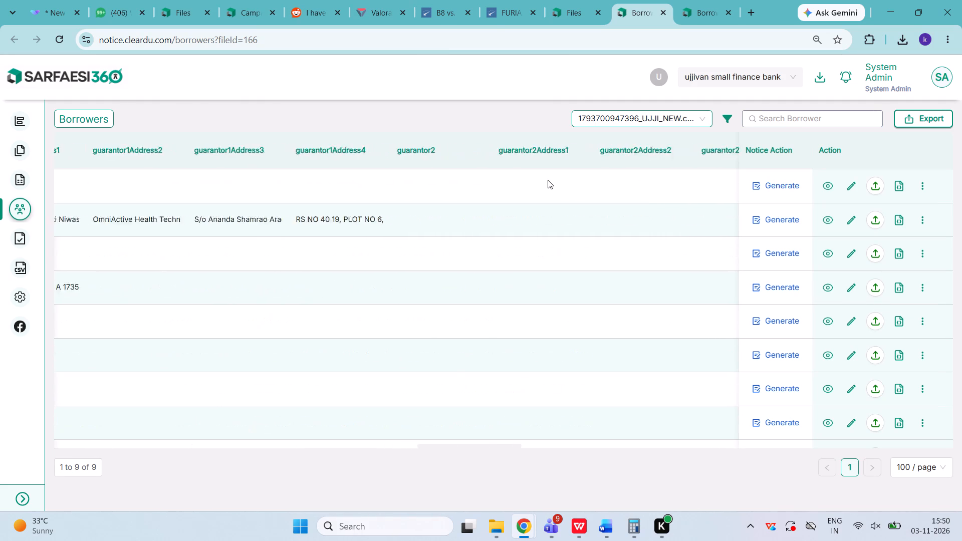
scroll(548, 180, left, 9)
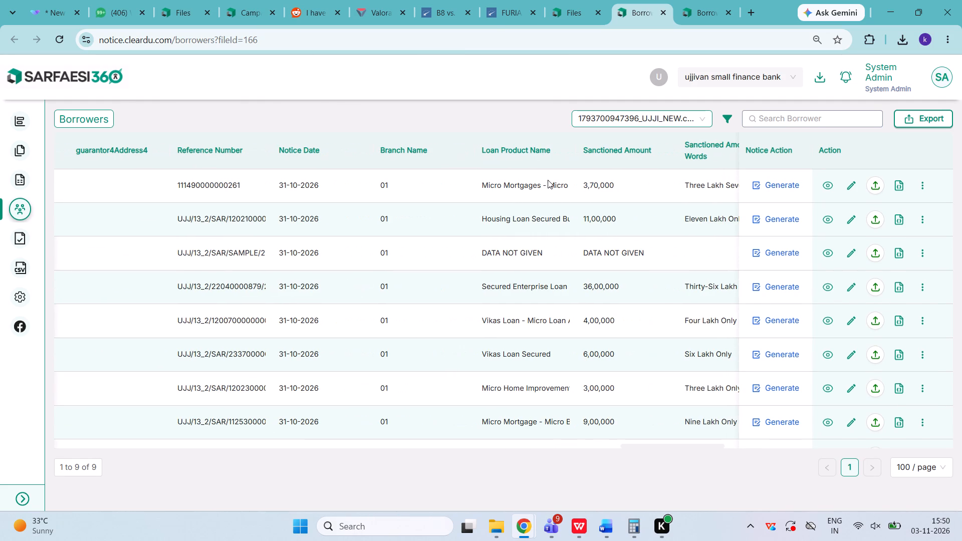
scroll(548, 180, left, 2)
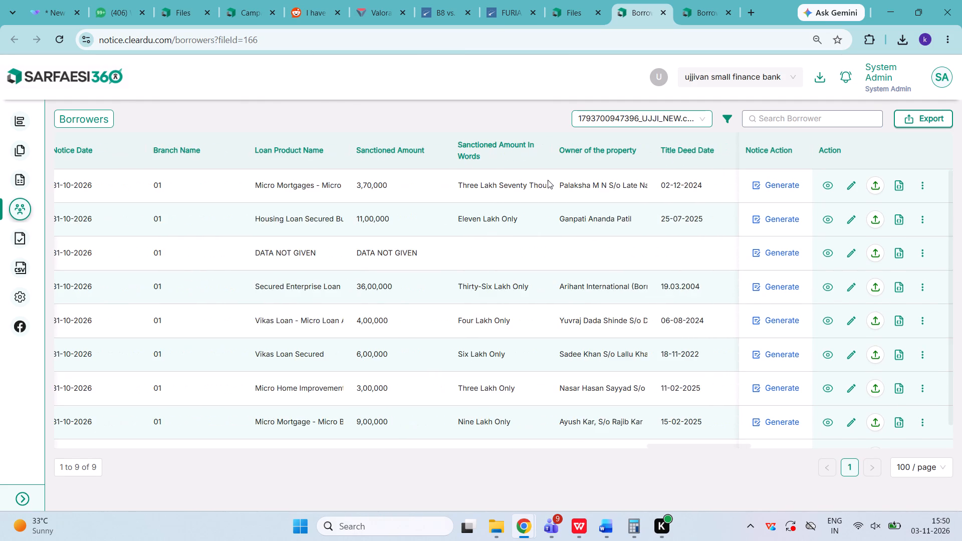
scroll(548, 180, left, 2)
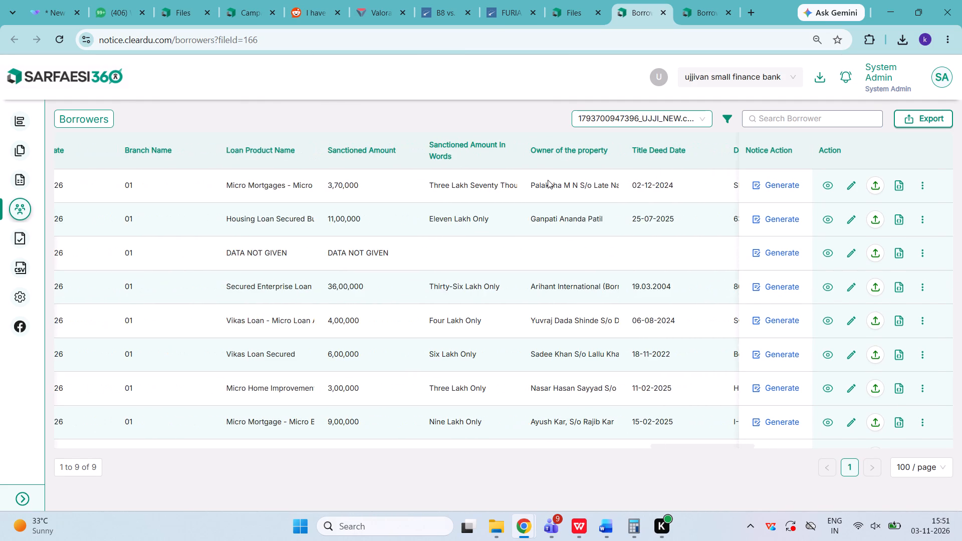
scroll(548, 180, left, 4)
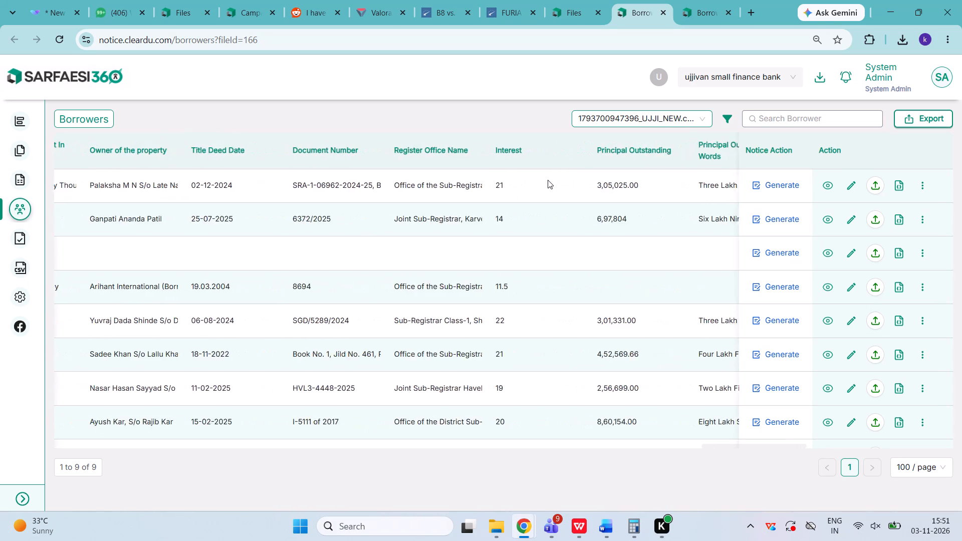
scroll(548, 180, right, 5)
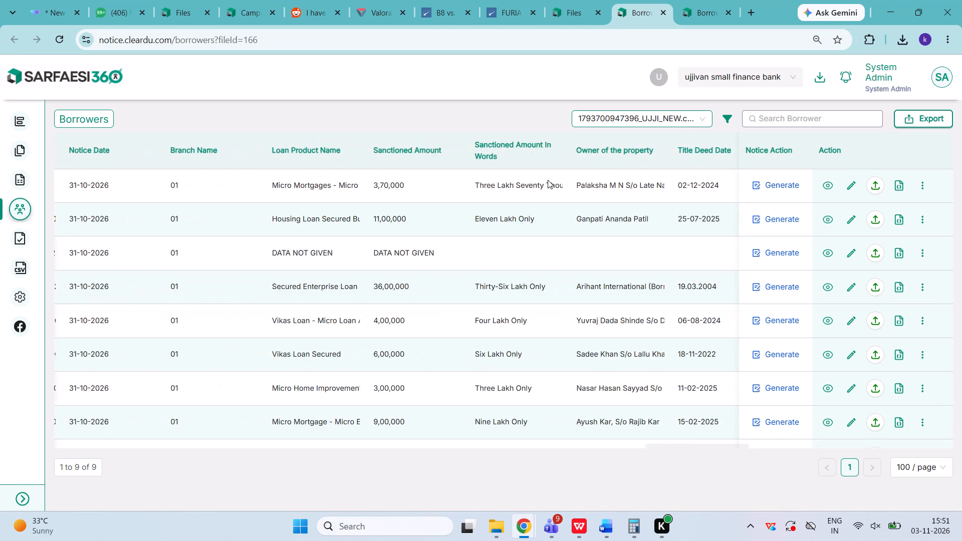
scroll(548, 180, right, 4)
Cross-check the reference, notice date, outstanding amount, loan date, property address and status columns of the uploaded borrower records.
scroll(548, 180, left, 13)
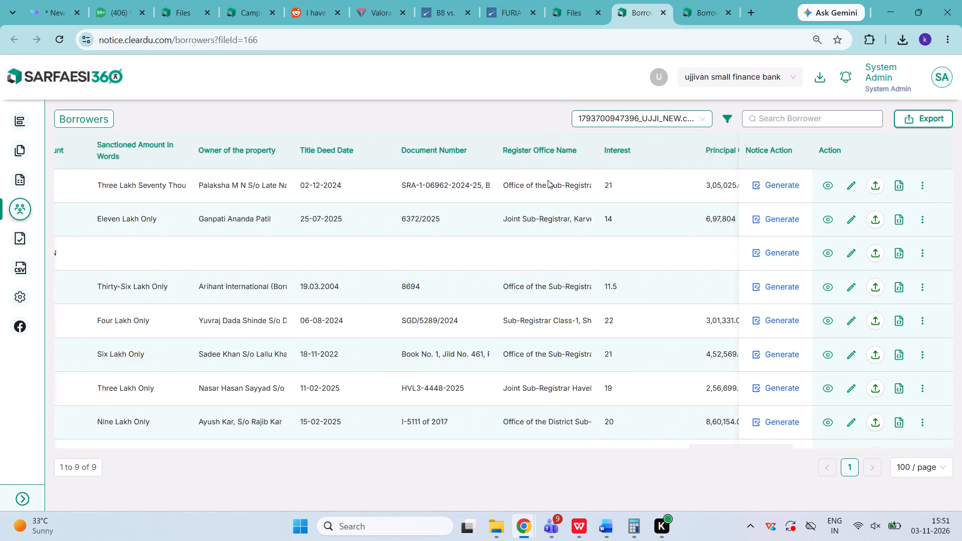
scroll(548, 180, right, 3)
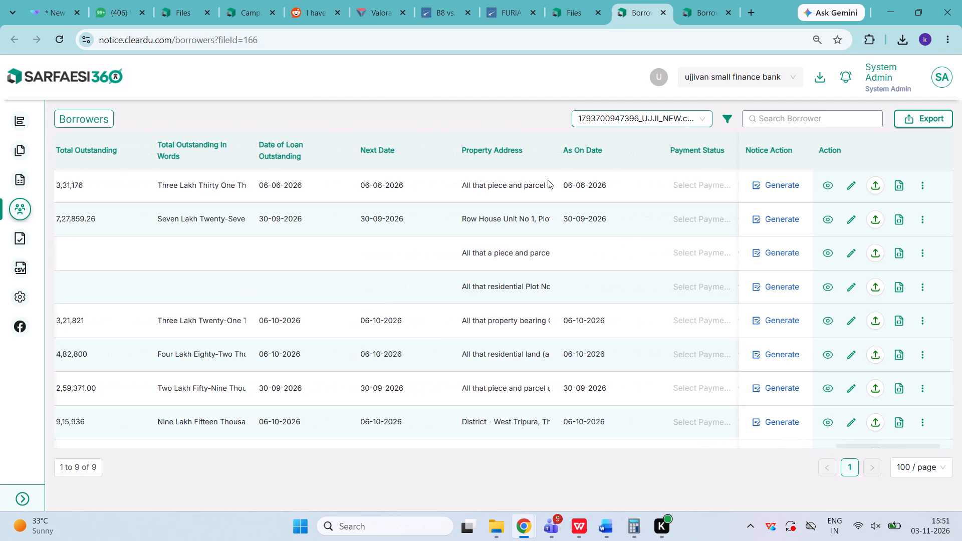
scroll(548, 180, right, 5)
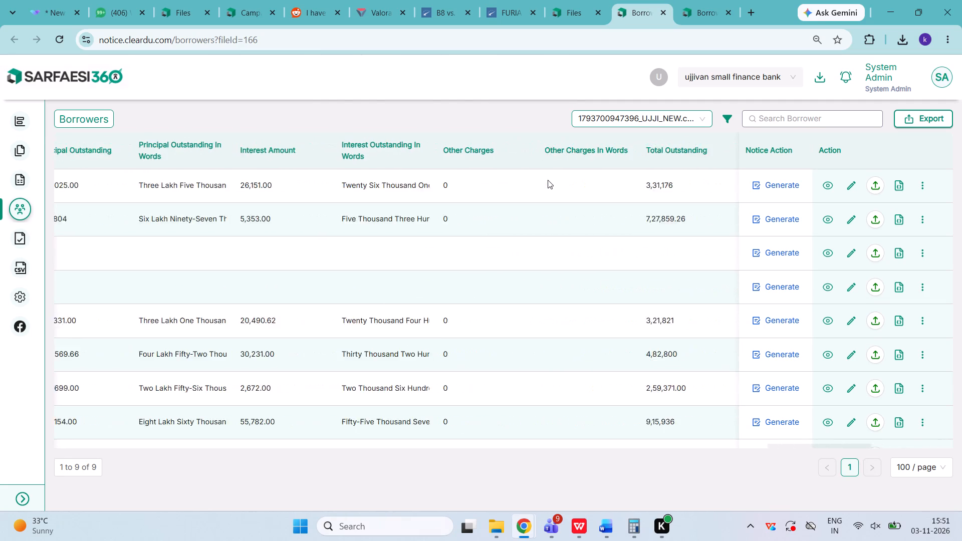
scroll(548, 180, right, 5)
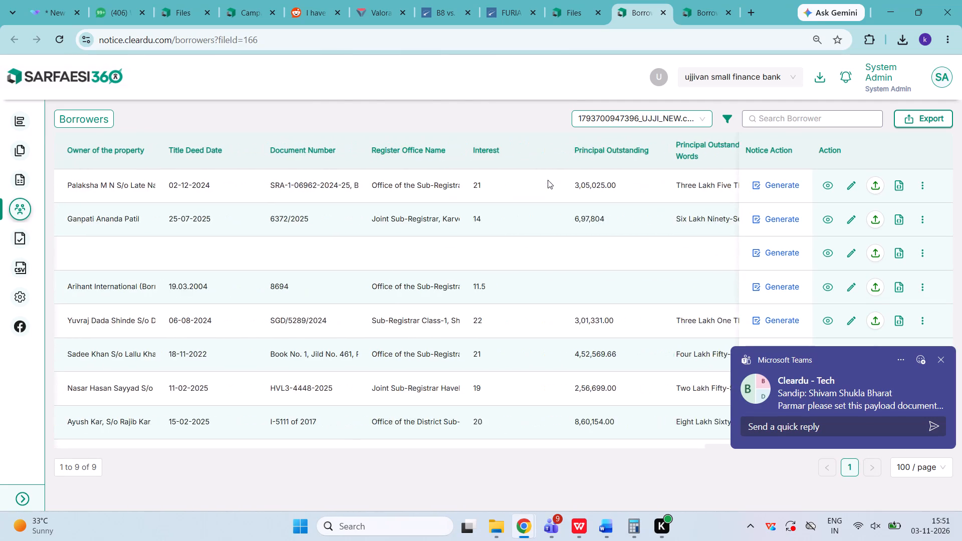
scroll(548, 180, right, 5)
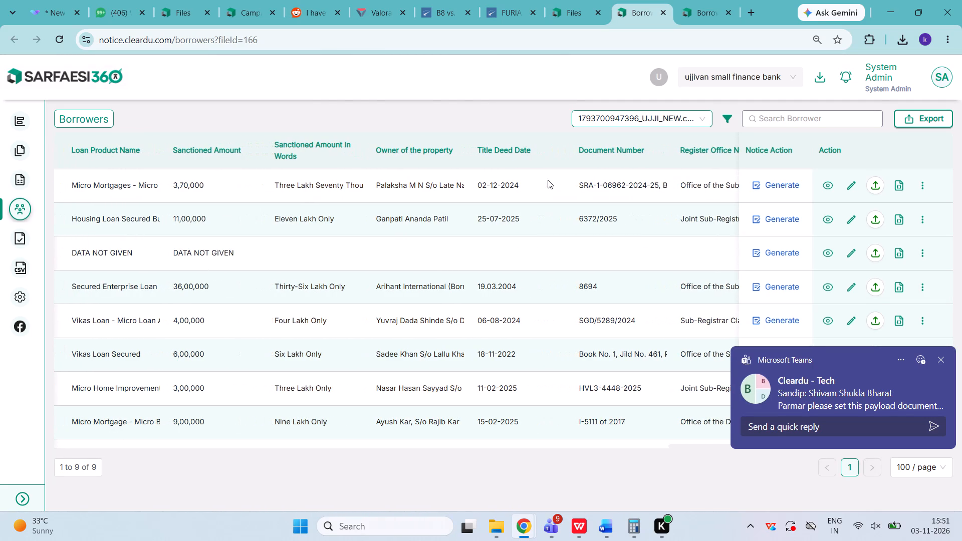
scroll(548, 180, right, 3)
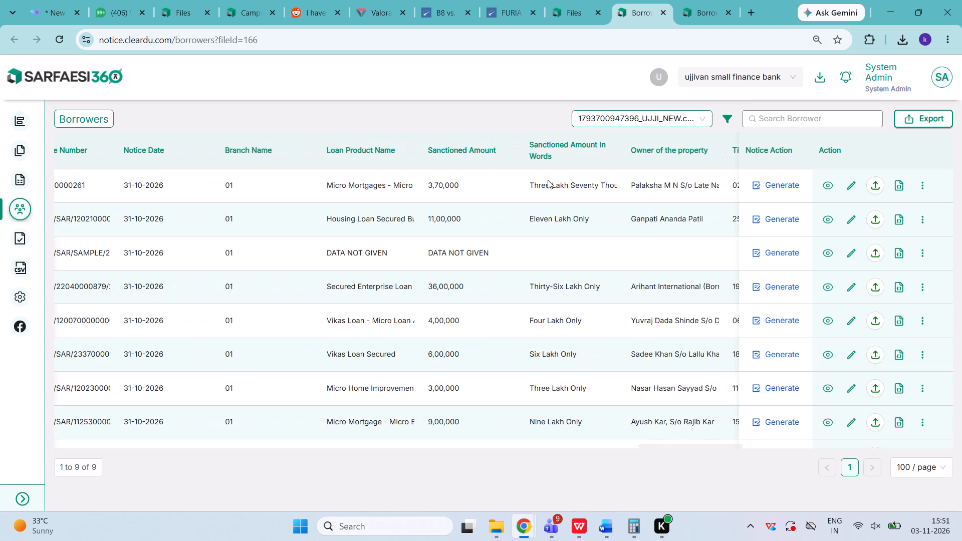
scroll(548, 180, right, 4)
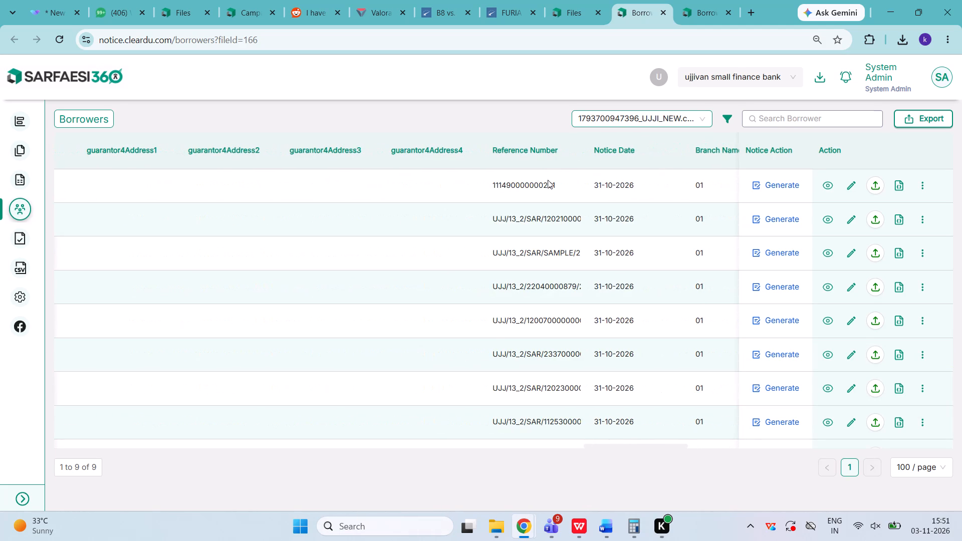
scroll(548, 180, right, 1)
scroll(548, 180, left, 15)
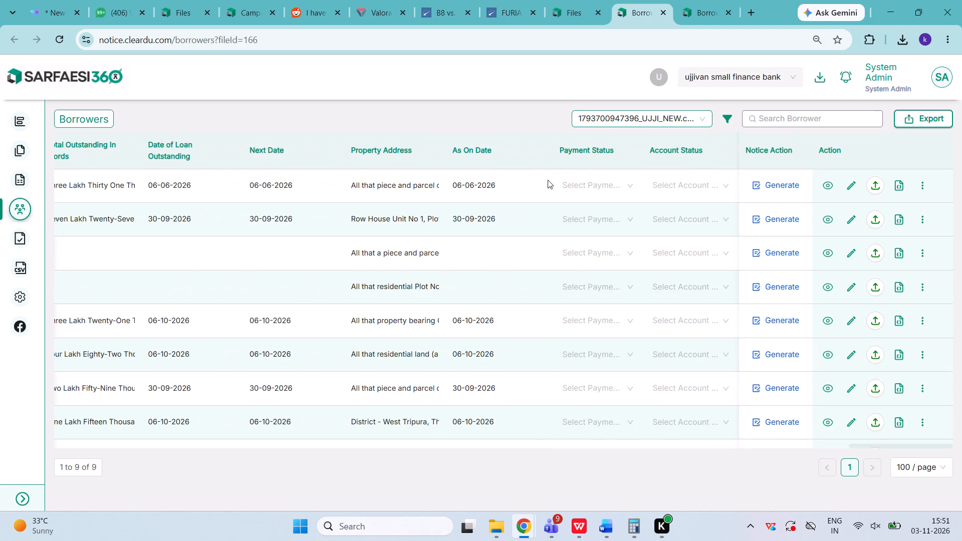
scroll(548, 180, right, 3)
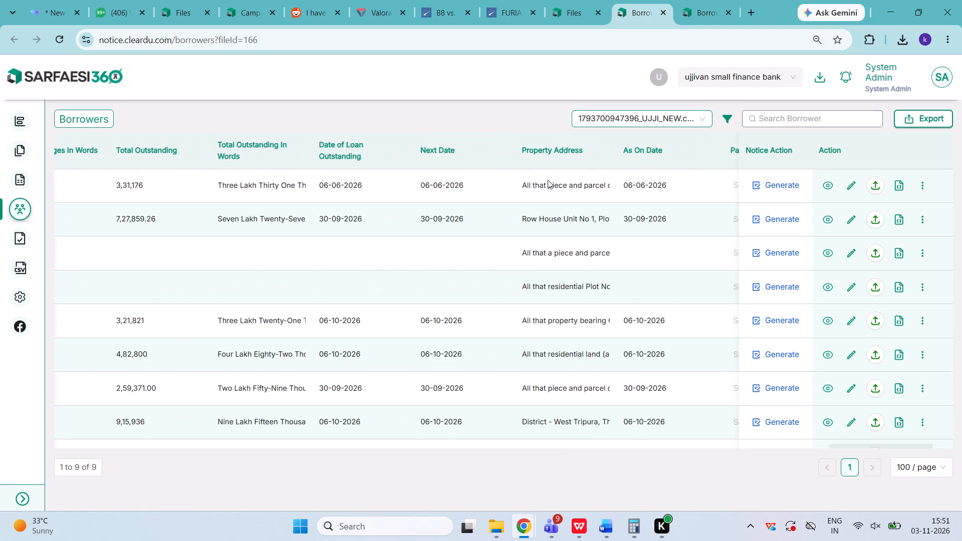
scroll(548, 180, right, 2)
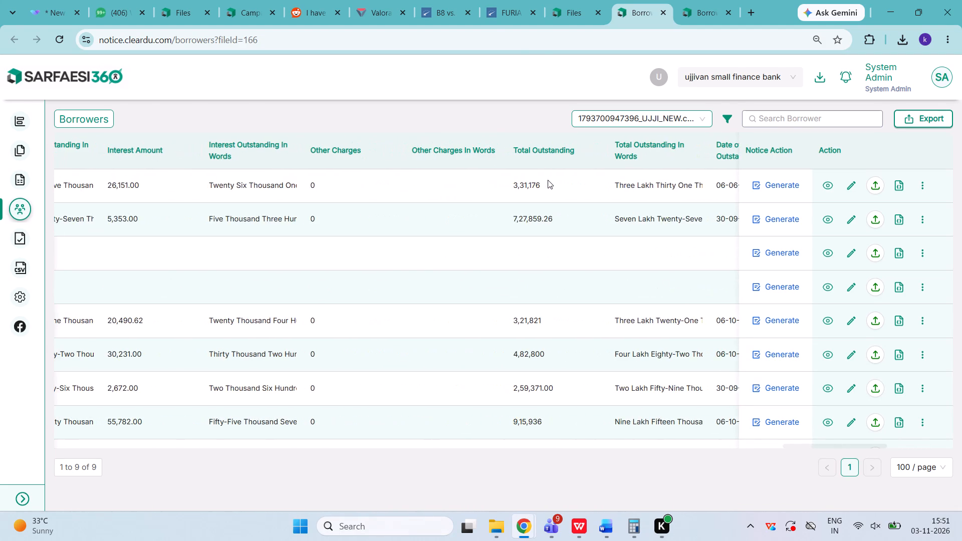
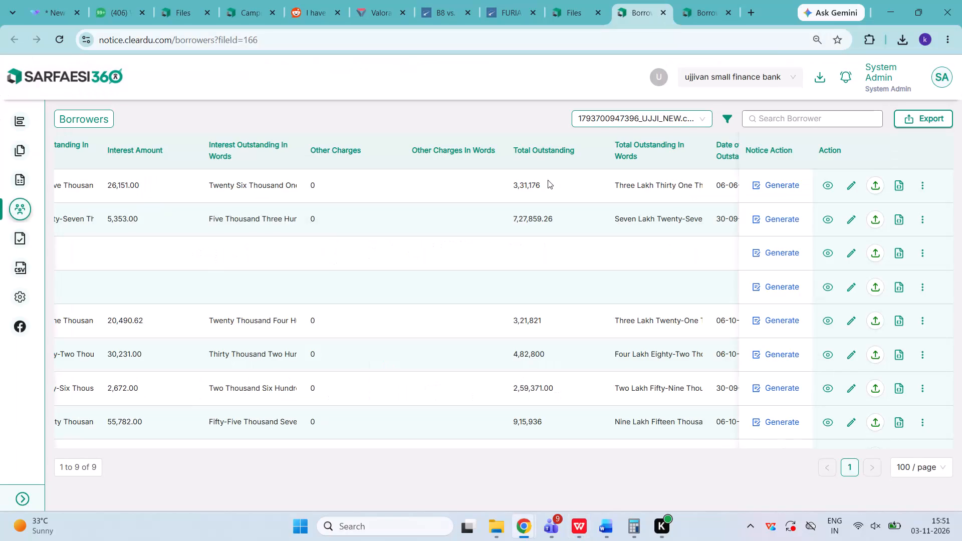
Review the uploaded borrower records back from the outstanding amounts and co-borrower columns to Loan Number, and check each row's NPA Date.
scroll(548, 180, right, 13)
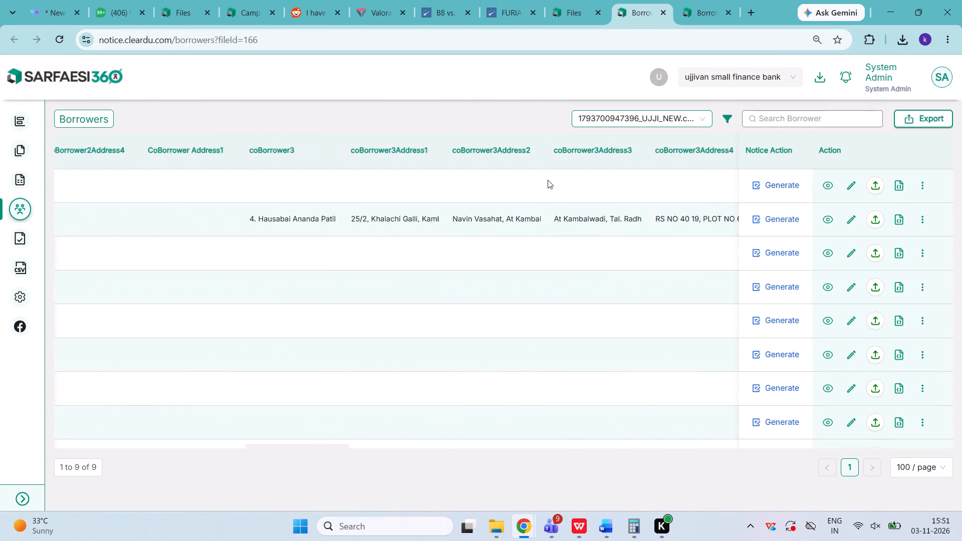
scroll(548, 180, right, 9)
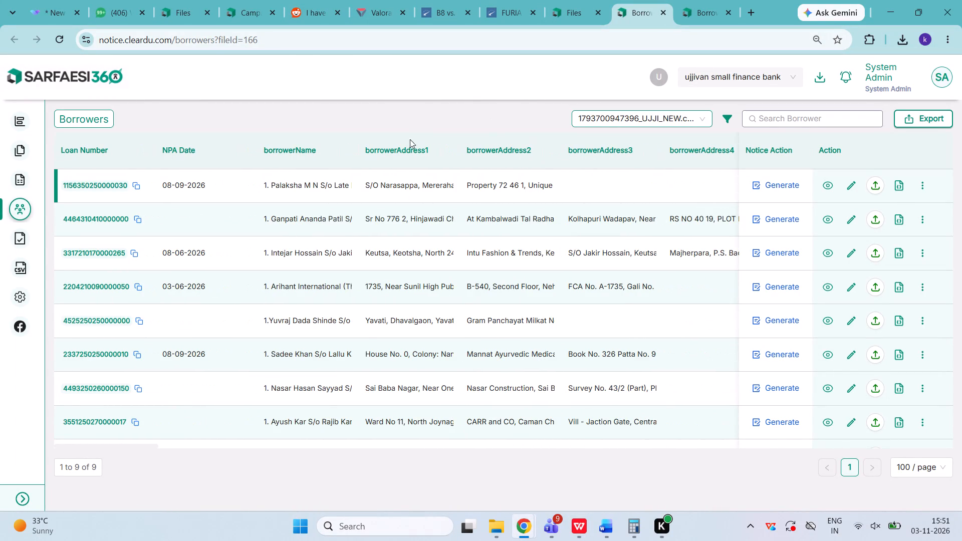
scroll(246, 259, down, 3)
scroll(246, 259, up, 3)
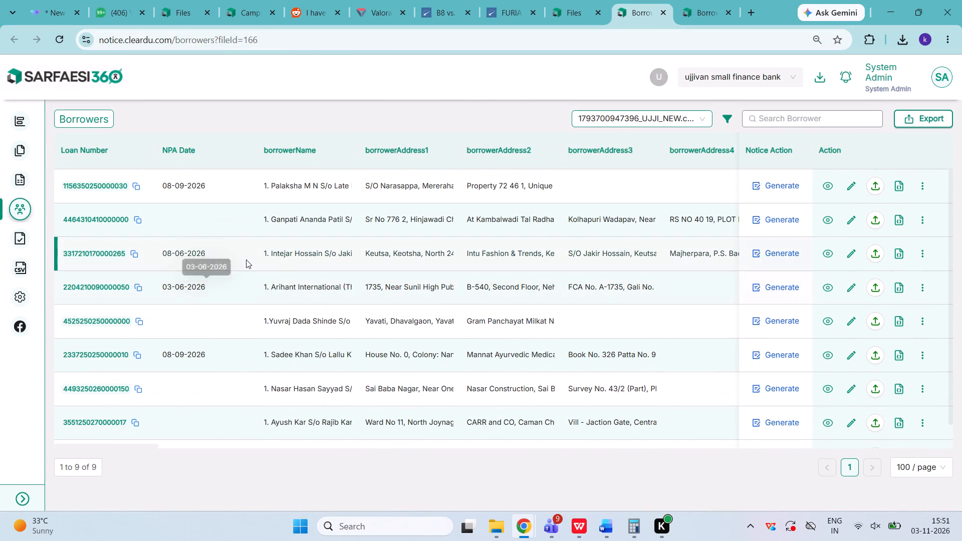
scroll(246, 259, down, 4)
scroll(246, 259, up, 1)
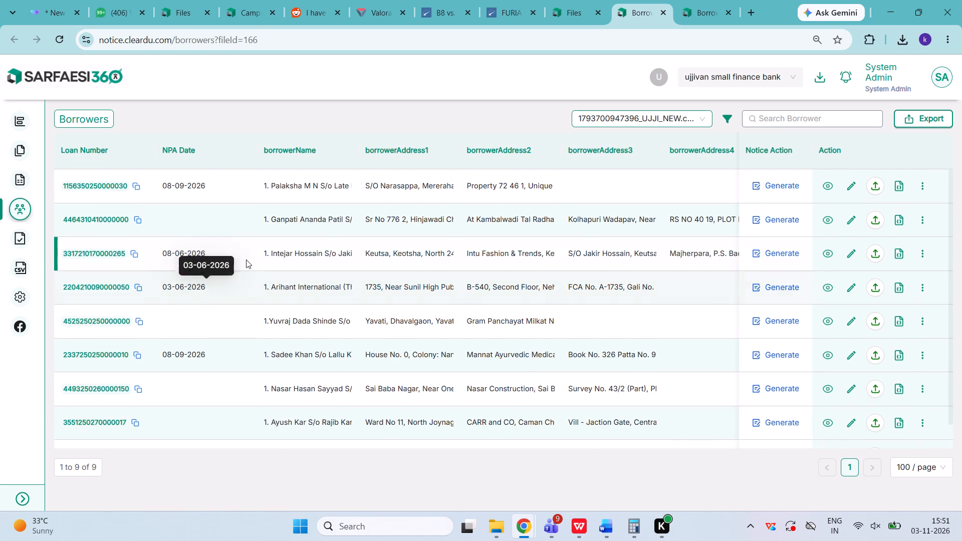
scroll(246, 259, up, 1)
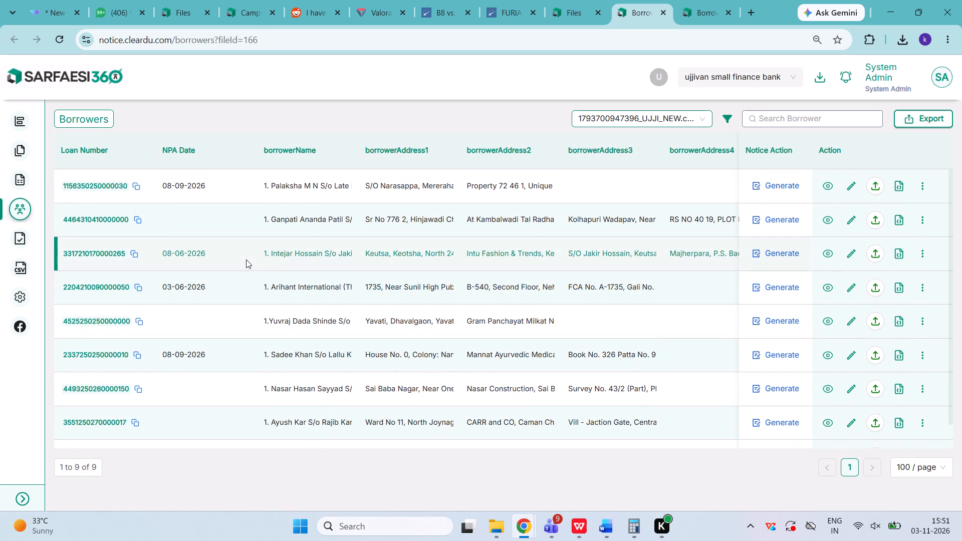
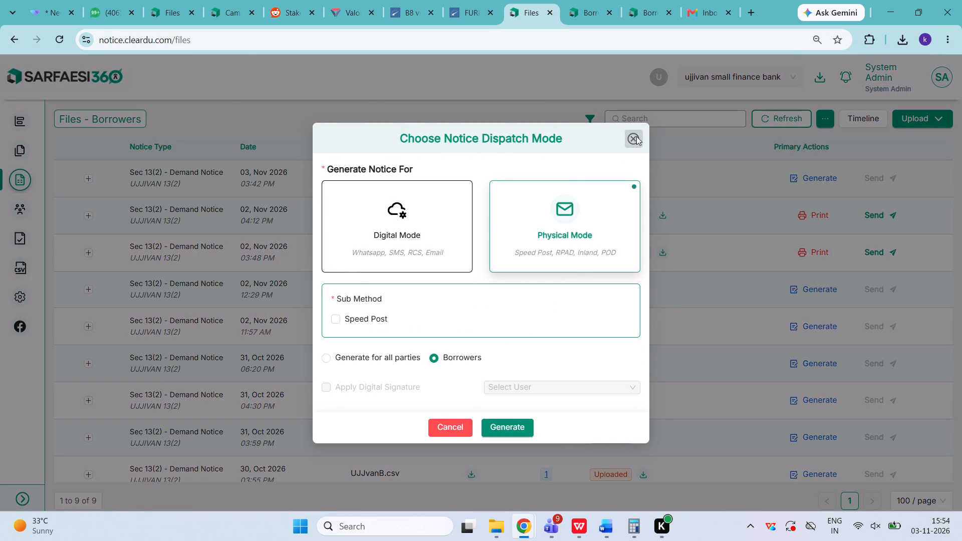
Start adding a new field in the Fields Config setup of ujjivan small finance bank and open its Field Type choices.
click(25, 293)
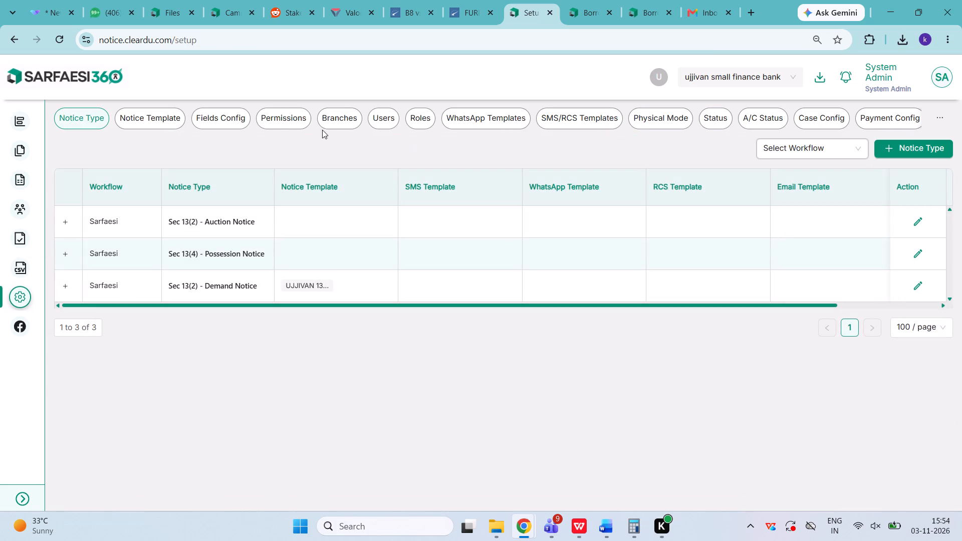
click(228, 120)
click(800, 153)
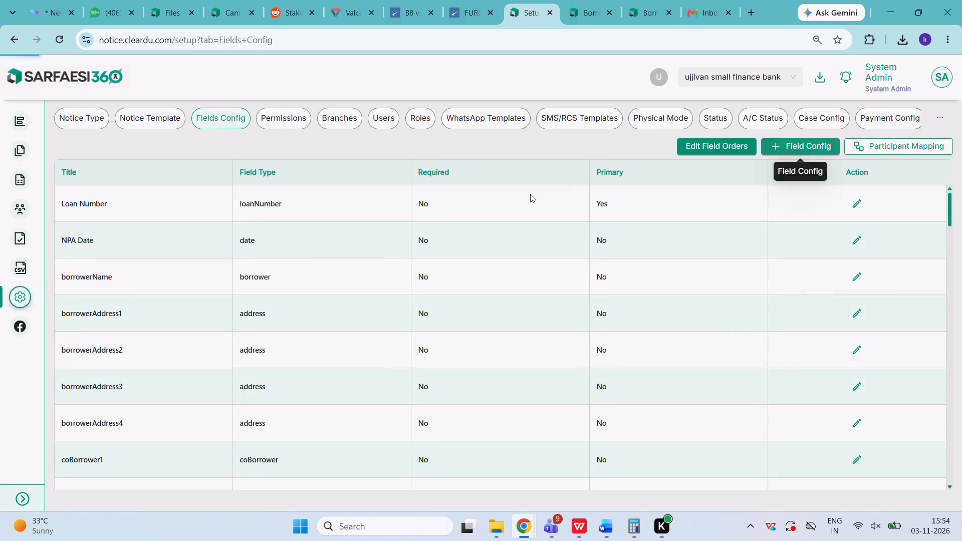
click(409, 243)
key(Down)
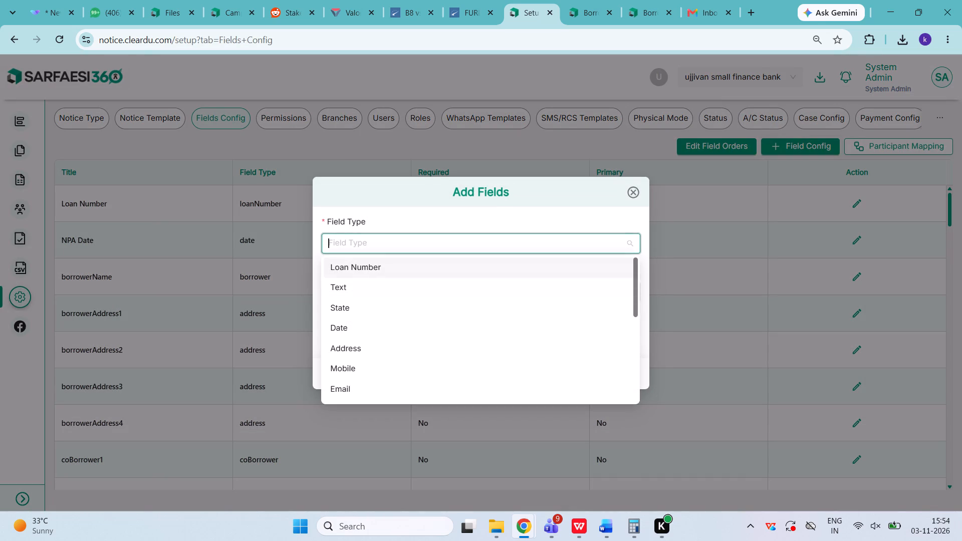
Add a Text field titled Documents List, neither primary nor required, and save it to the field configuration.
key(Return)
key(Tab)
key(Tab)
text(docuent)
key(ctrl+a)
key(ctrl+BackSpace)
text(Dou)
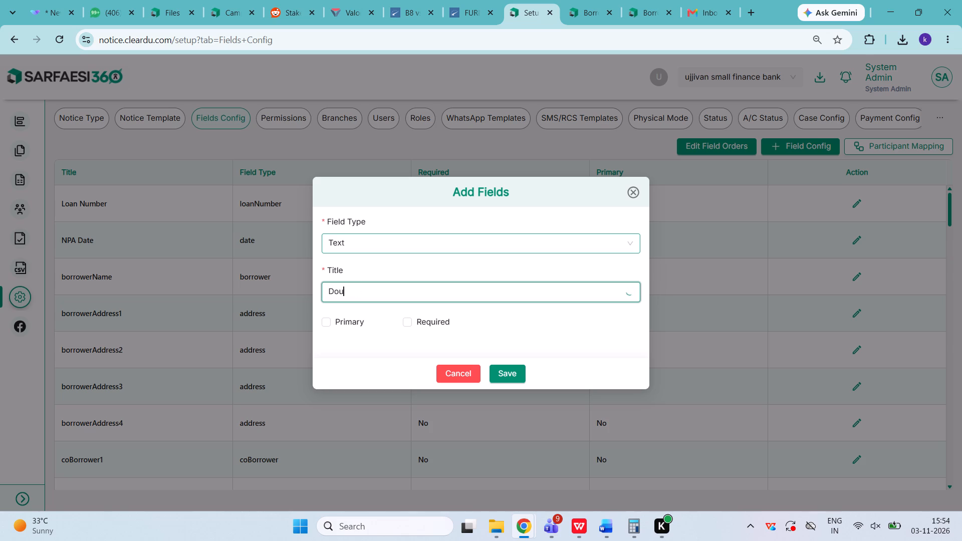
key(BackSpace)
text(cument)
key(s)
key(l)
key(BackSpace)
text(List)
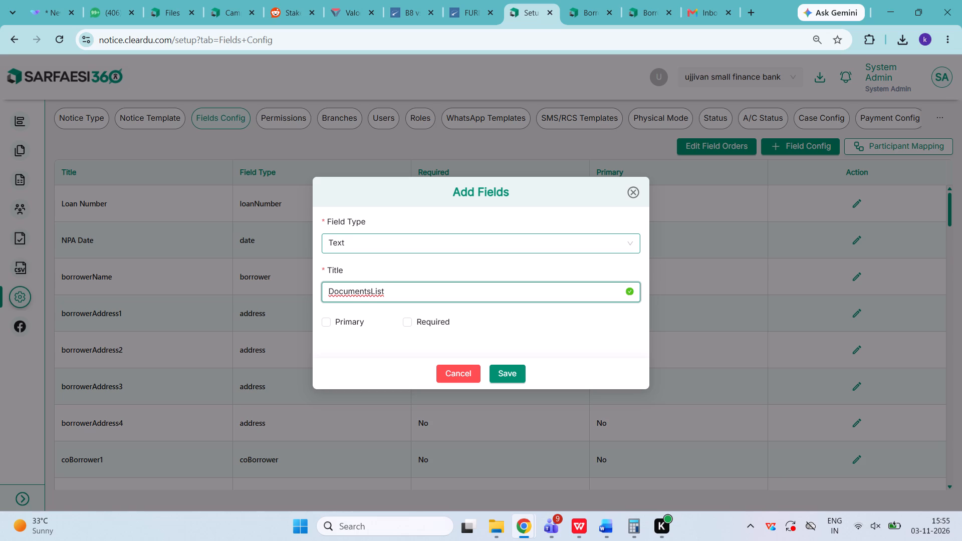
key(Left)
key(Left)
key(Left)
key(Left)
key(space)
click(499, 371)
Find the new Documents List entry at the end of the field table and copy its title.
scroll(501, 322, down, 15)
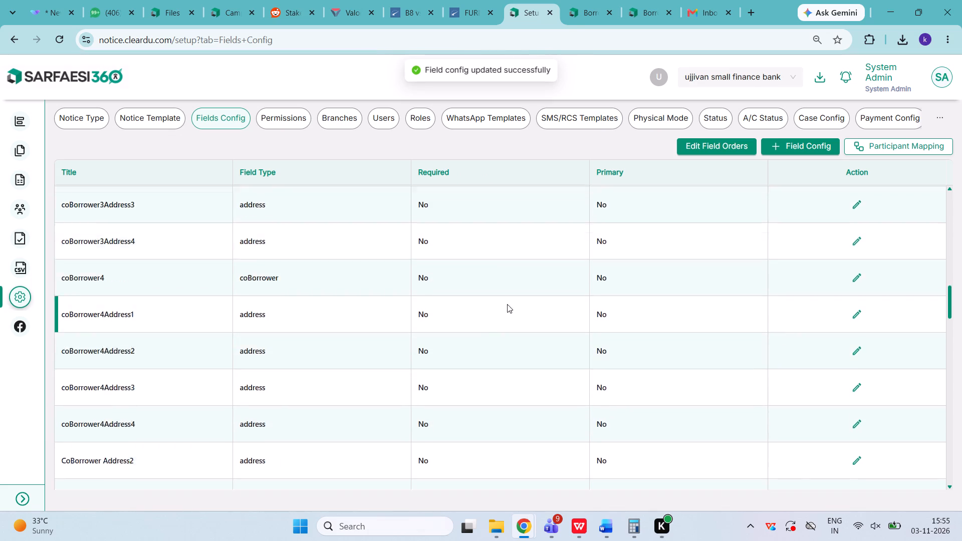
scroll(507, 304, down, 20)
scroll(507, 304, down, 20)
scroll(507, 304, down, 14)
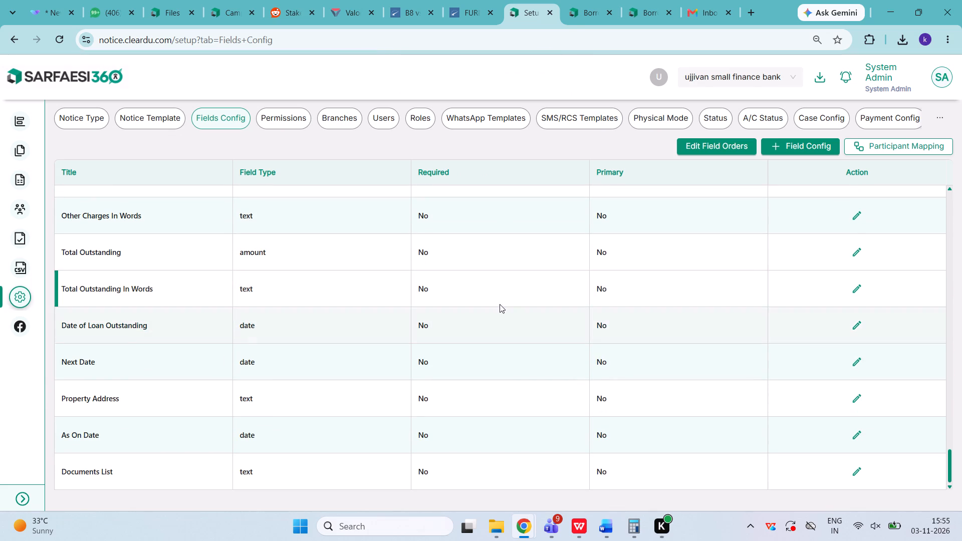
scroll(500, 304, down, 19)
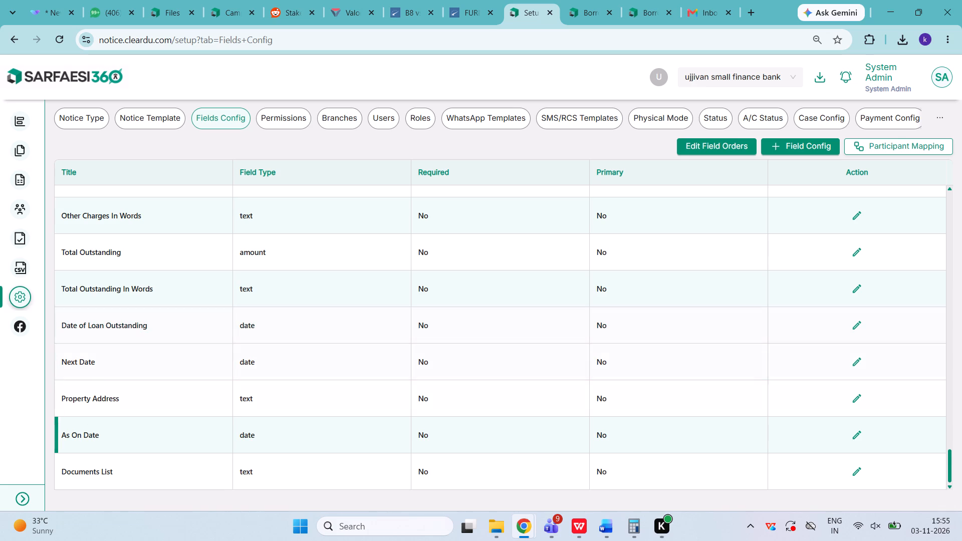
triple_click(103, 464)
key(ctrl+c)
key(ctrl+c)
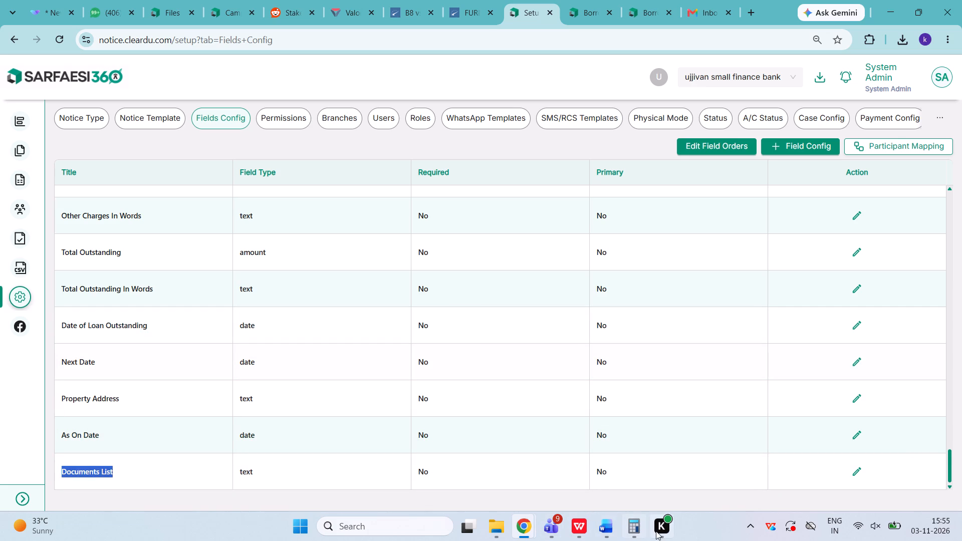
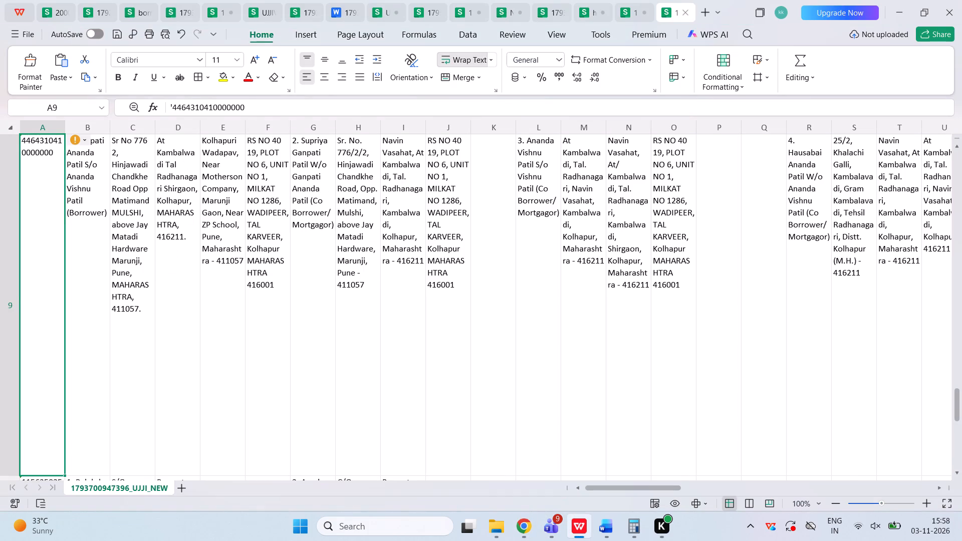
Check the Documents List and As On Date column headings at the end of the UJJI_NEW sheet's header row.
key(ctrl+Right)
key(ctrl+Up)
key(ctrl+Up)
key(ctrl+Up)
key(ctrl+Up)
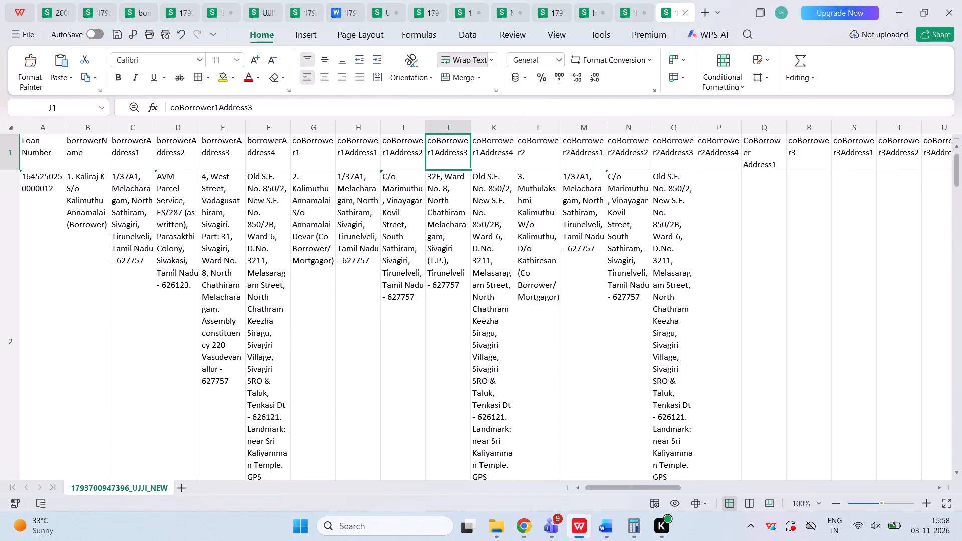
key(ctrl+Up)
key(ctrl+Right)
key(Right)
key(Left)
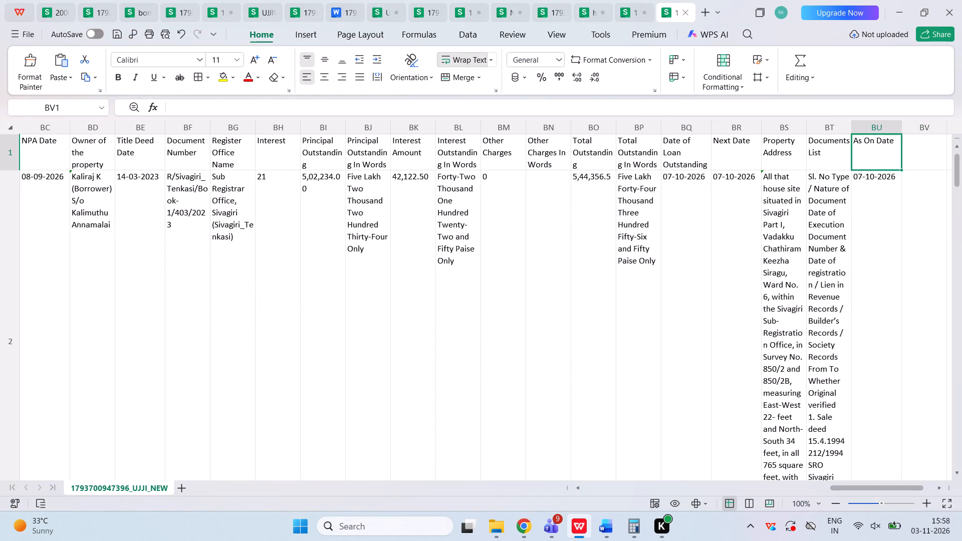
key(Left)
In Chrome, start a borrowers upload with notice type Sec 13(2) - Demand Notice, template UJJIVAN 13(2) and branch 01.
key(alt+Tab)
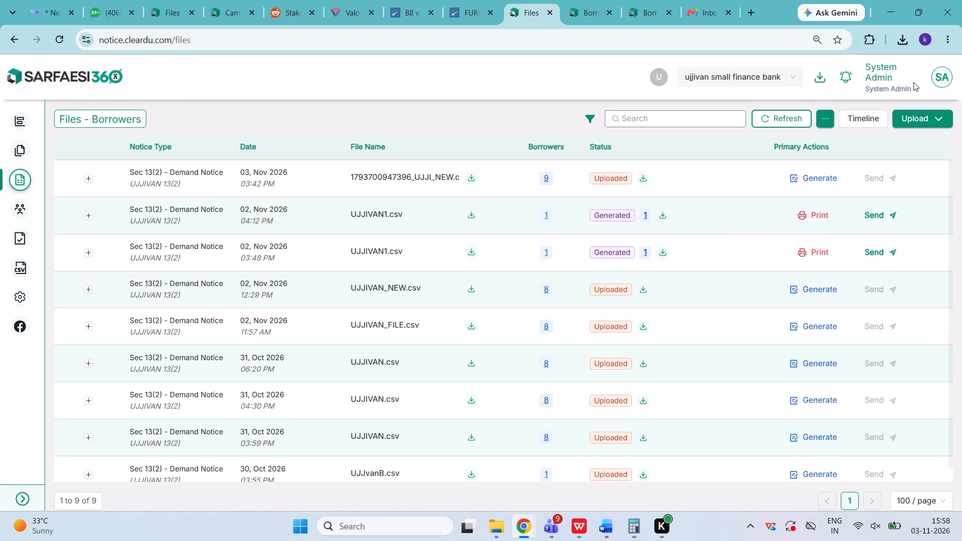
click(910, 115)
click(920, 142)
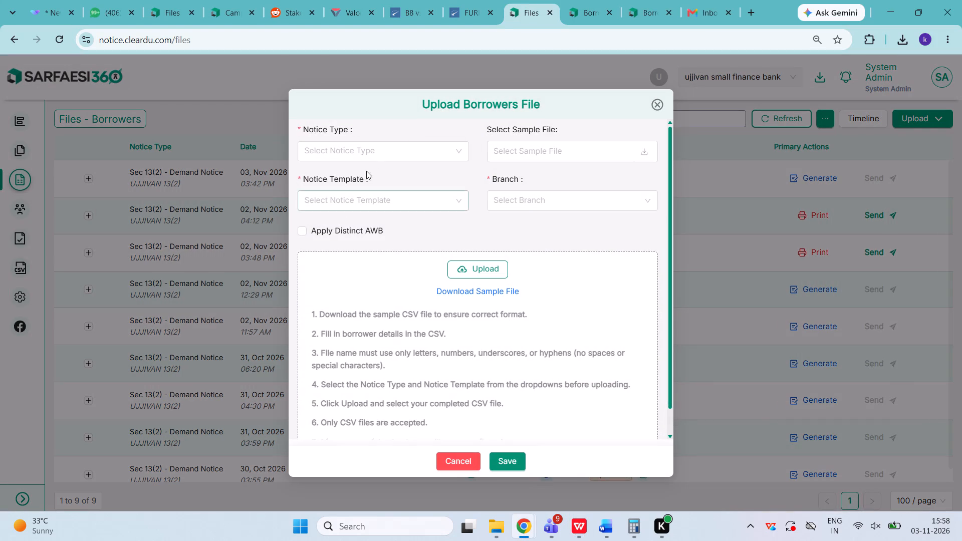
click(377, 150)
key(Up)
key(Return)
key(Tab)
key(Tab)
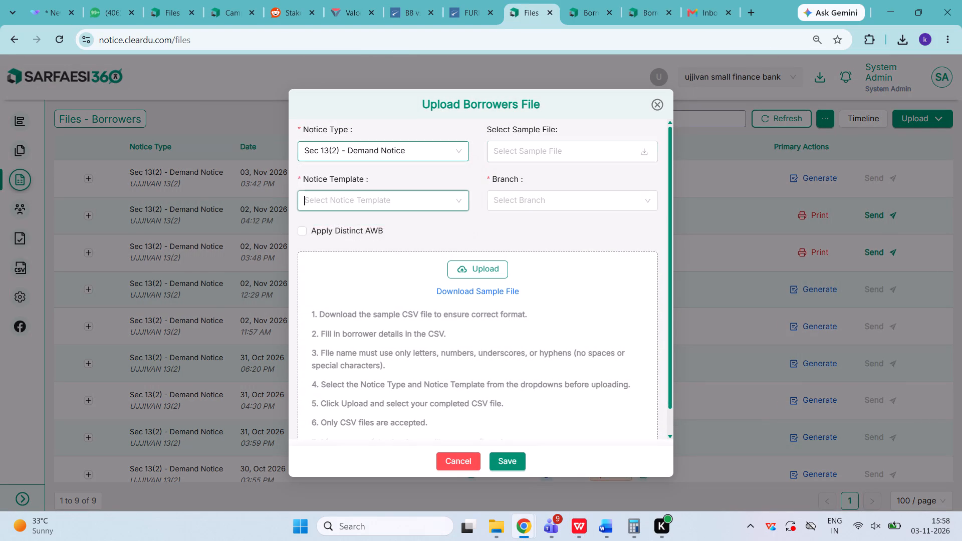
key(Return)
key(Return)
key(Tab)
key(Return)
key(Return)
key(Tab)
key(Tab)
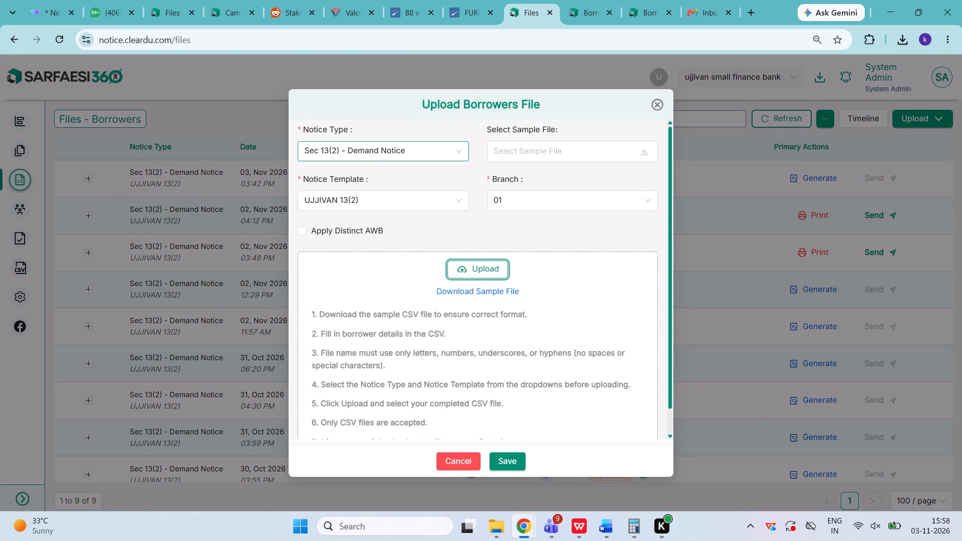
key(Return)
click(164, 111)
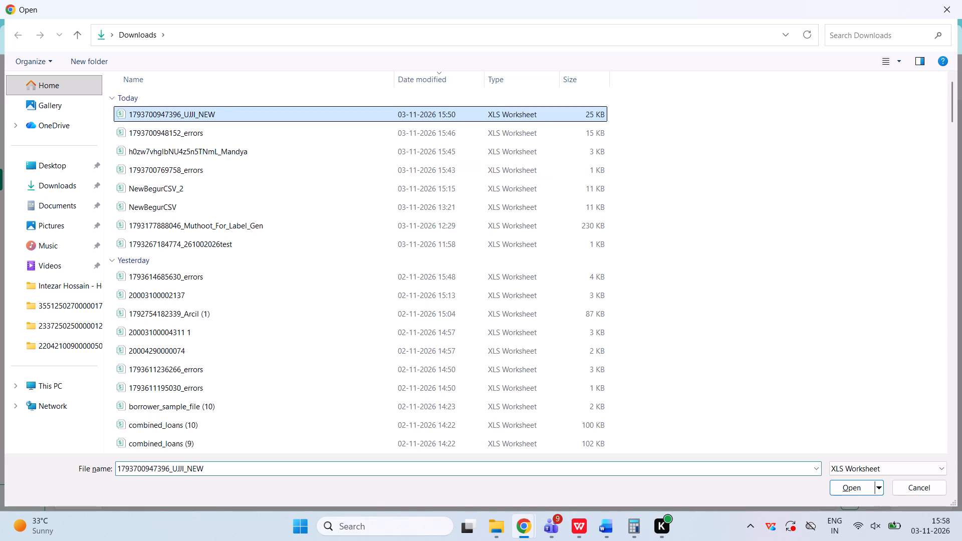
key(Return)
key(Tab)
key(Tab)
key(Tab)
key(Tab)
key(Return)
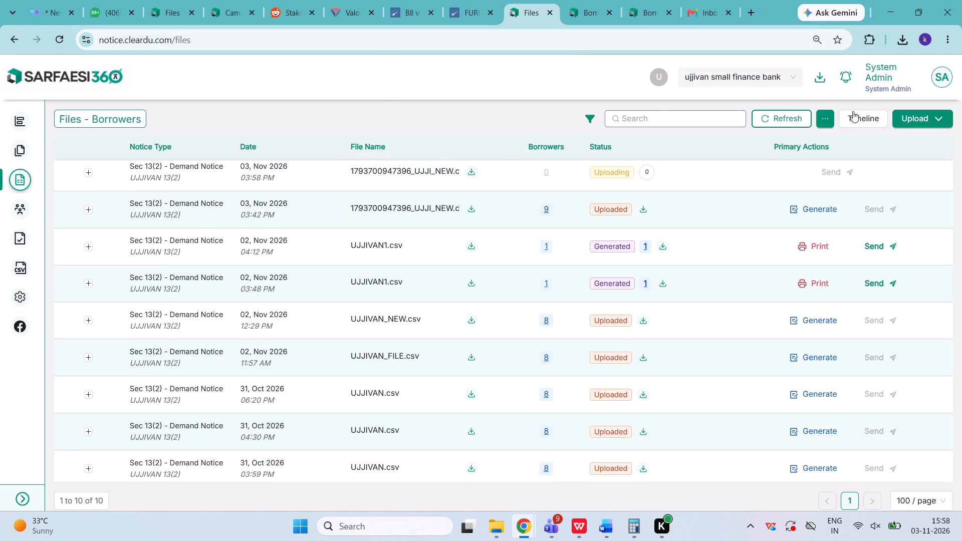
Refresh the borrower files list, then download and open the newest upload's error records file.
click(794, 125)
click(793, 121)
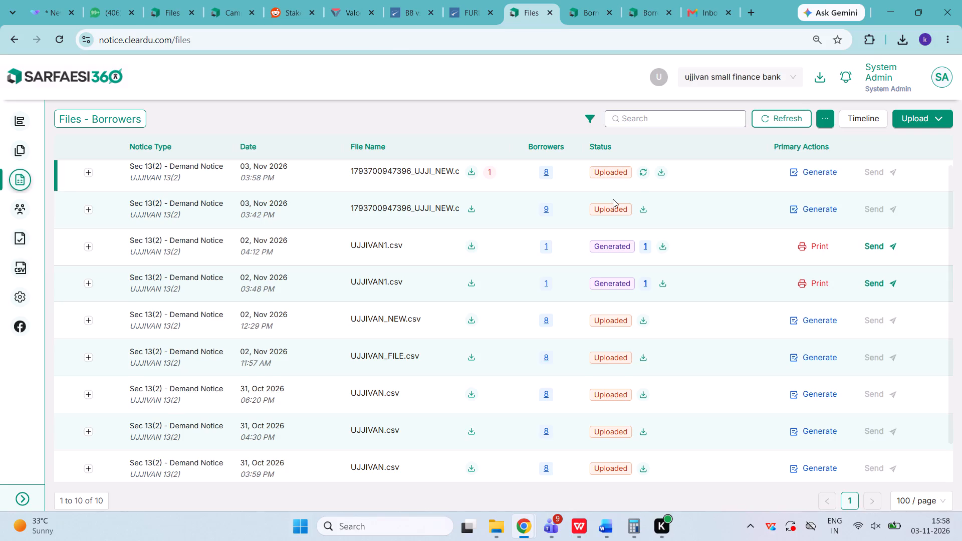
scroll(613, 199, up, 1)
click(491, 178)
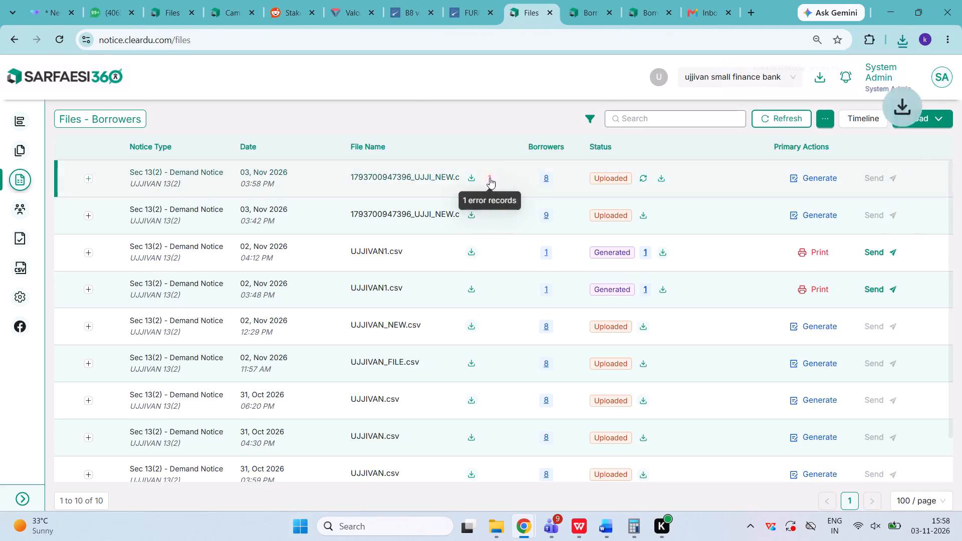
click(740, 61)
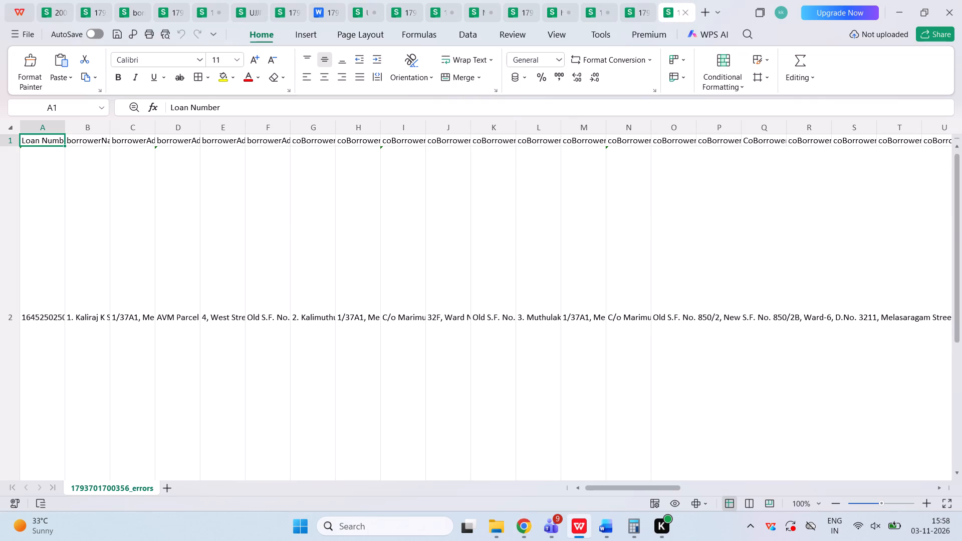
Examine the error column and the Documents List text of the rejected record in the errors file.
key(ctrl+Right)
key(Right)
key(Right)
key(Right)
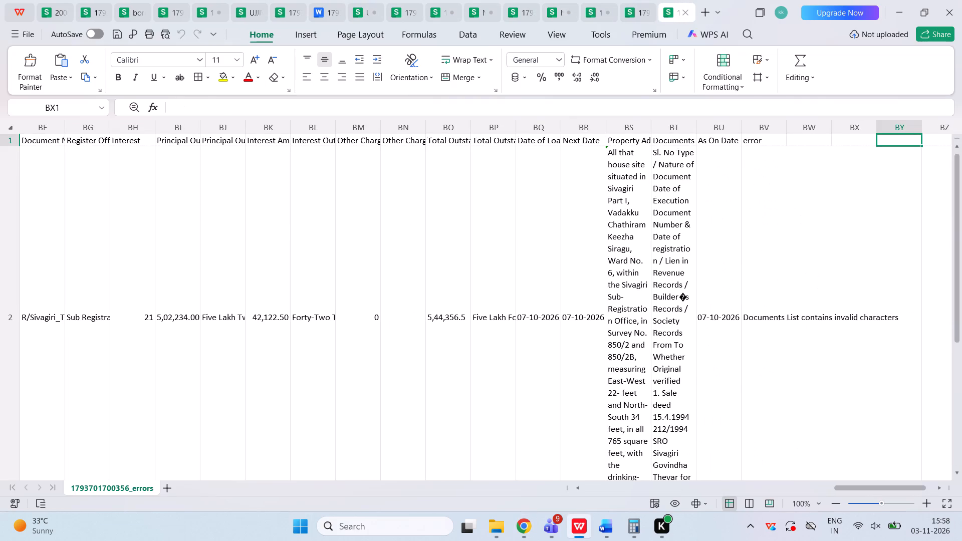
key(Left)
key(Left)
key(Left)
key(Down)
key(Up)
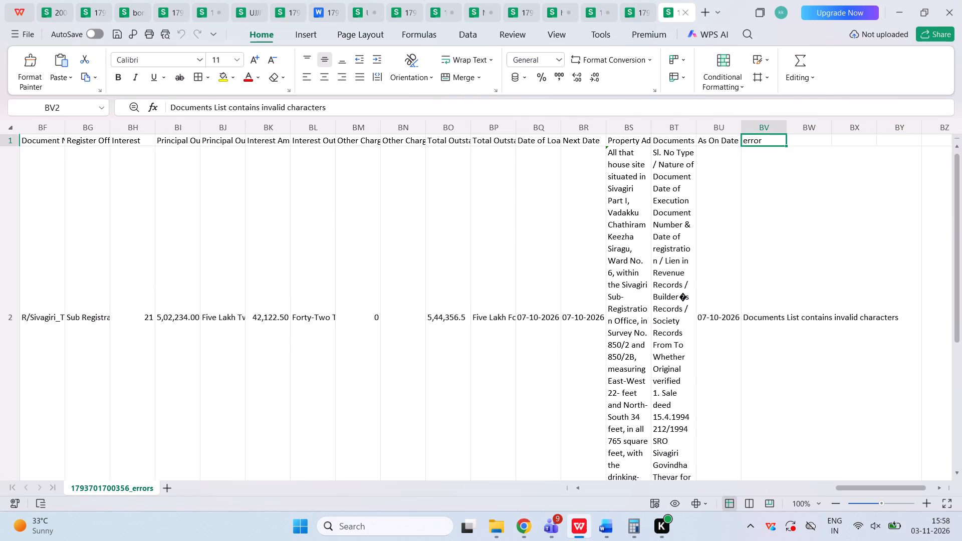
key(Left)
key(Down)
key(Left)
key(Up)
key(Down)
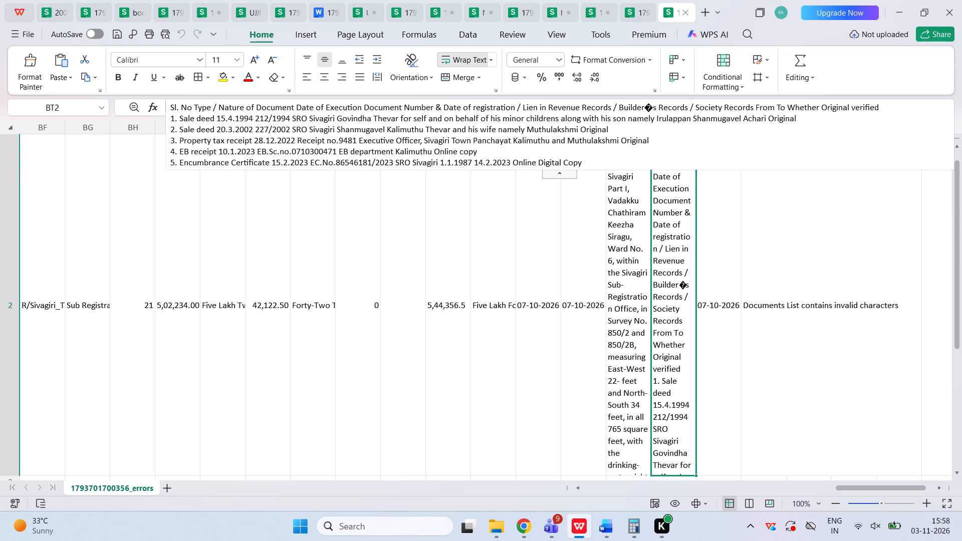
click(637, 0)
click(671, 0)
Look back along the rejected record in the errors file to its Loan Number and borrower name columns.
key(Right)
key(ctrl+Left)
key(ctrl+Left)
key(ctrl+Left)
key(ctrl+Left)
key(ctrl+Left)
key(ctrl+Left)
key(ctrl+Left)
key(ctrl+Left)
key(ctrl+Left)
key(ctrl+Left)
key(ctrl+Left)
key(ctrl+Left)
key(ctrl+Left)
key(ctrl+Left)
key(ctrl+Left)
key(ctrl+Left)
key(ctrl+Left)
key(ctrl+Left)
key(ctrl+Left)
key(ctrl+Left)
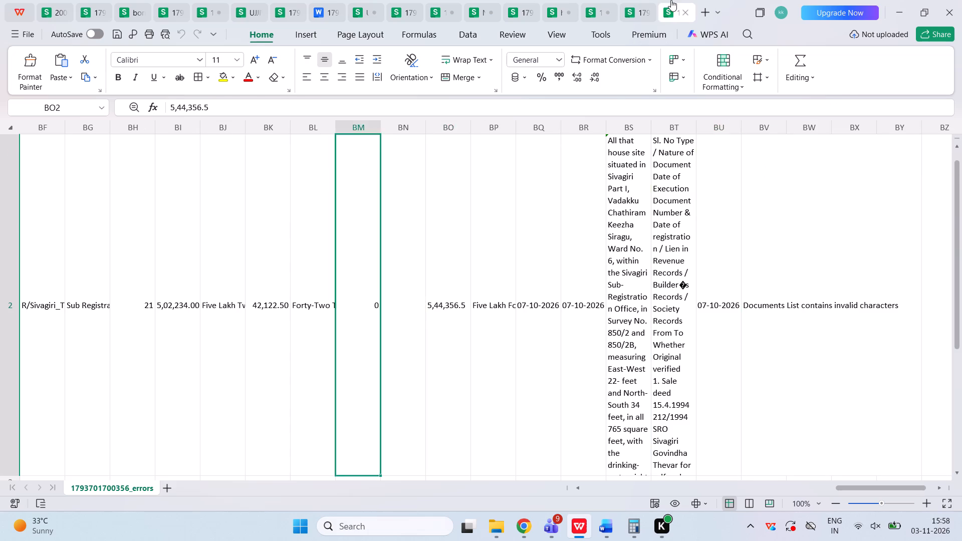
key(Right)
key(Left)
key(Up)
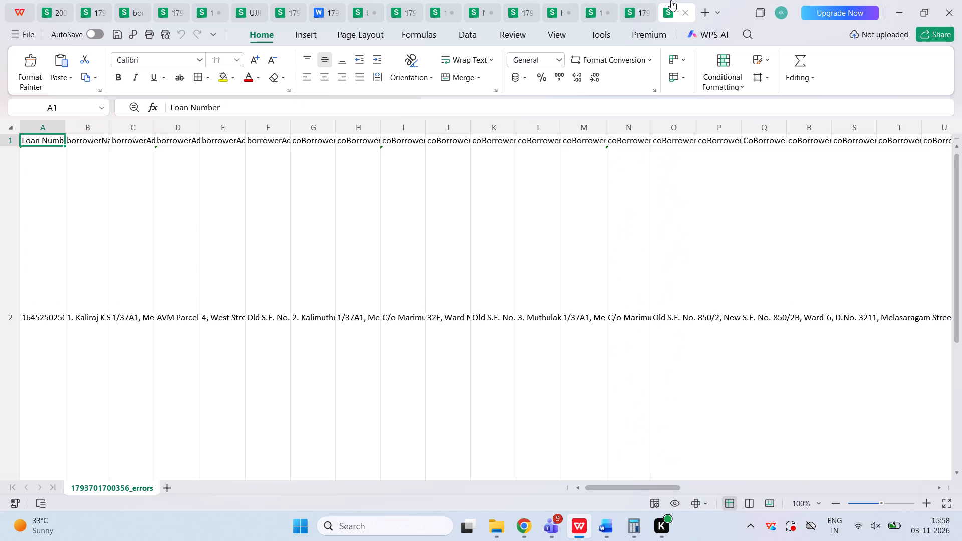
key(Down)
key(Right)
key(Up)
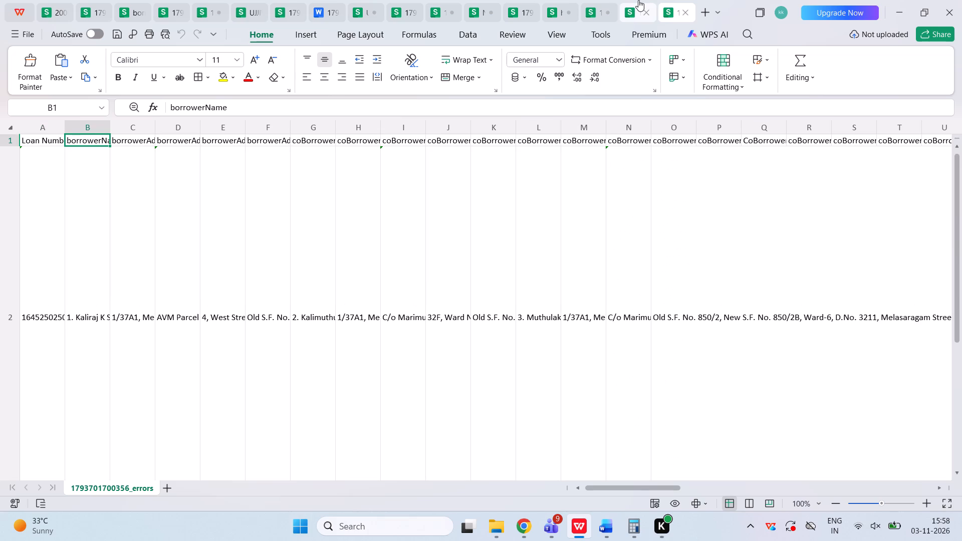
Compare the first record's Documents List text in the UJJI_NEW sheet with the same cell in the errors file.
click(638, 0)
key(ctrl+Left)
key(ctrl+Left)
key(ctrl+Left)
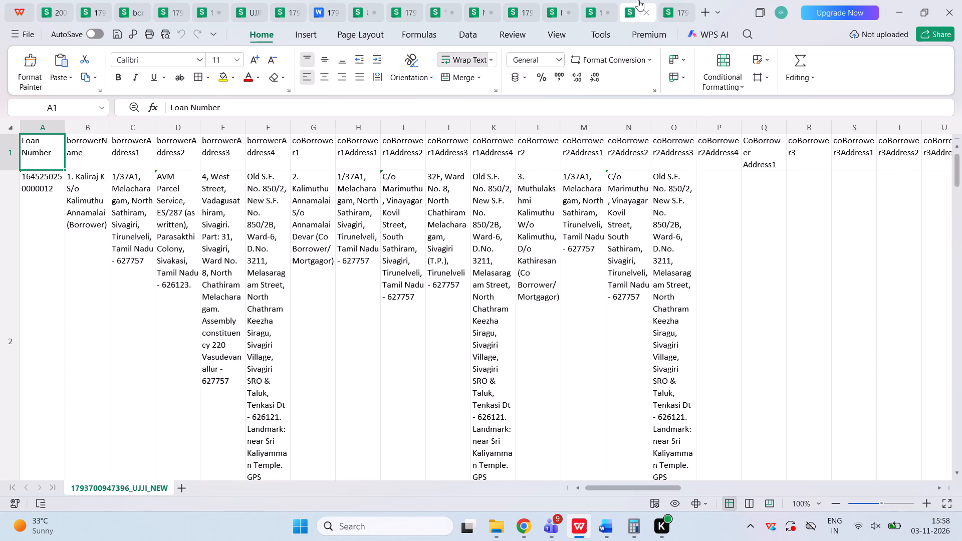
key(ctrl+Right)
key(Right)
key(Right)
key(Left)
key(Left)
key(Left)
key(Down)
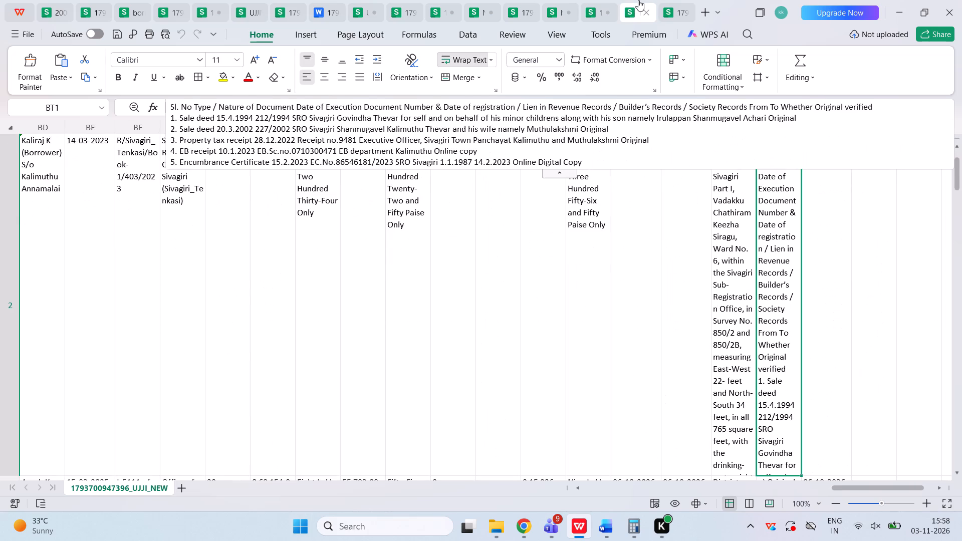
click(671, 0)
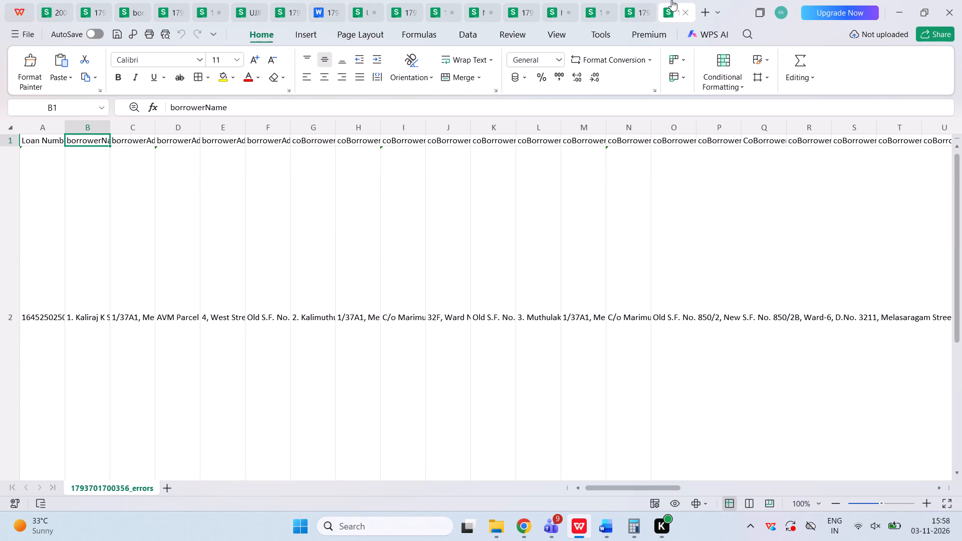
key(ctrl+Right)
key(Right)
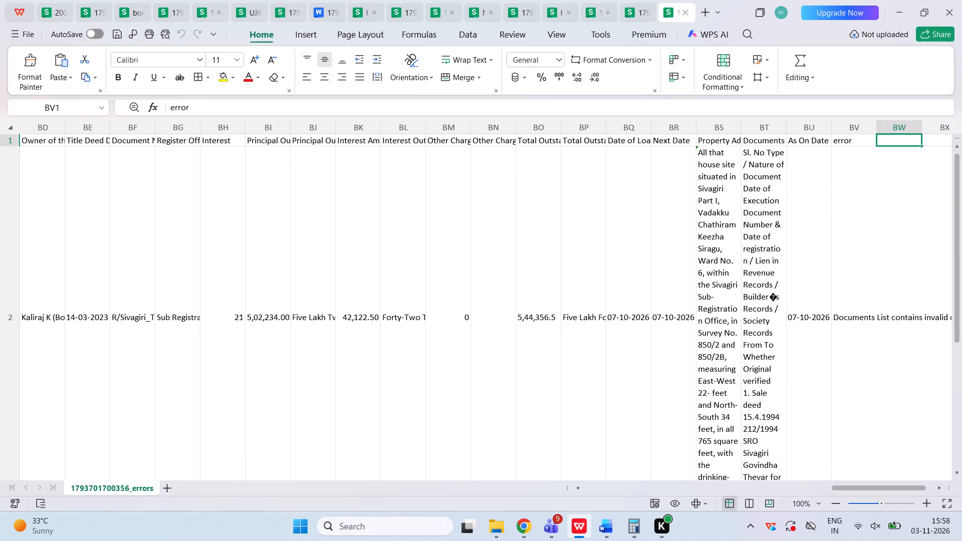
key(Left)
key(Left)
key(Left)
key(Down)
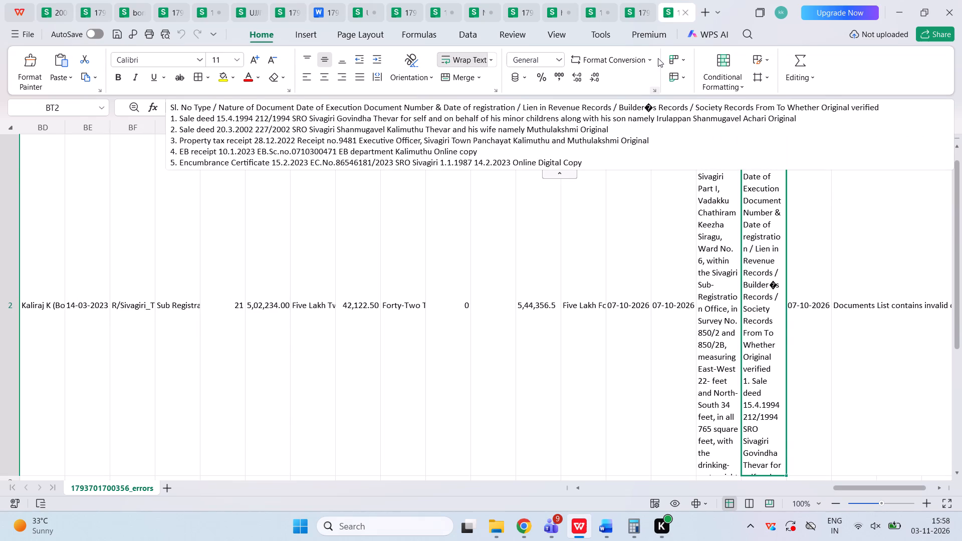
In UJJI_NEW cell BT2, replace the curly apostrophe in "Builder's" with a straight one and save in the current format.
click(630, 0)
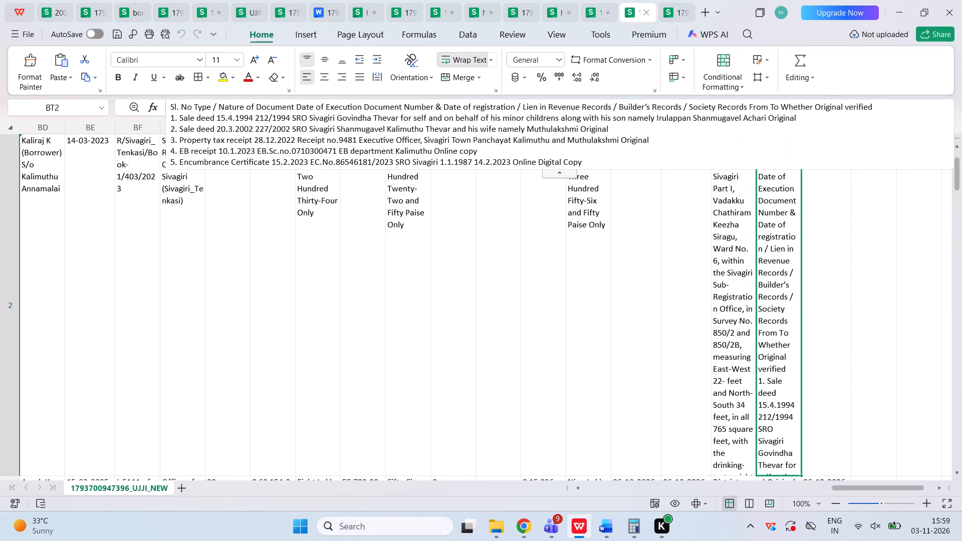
click(646, 104)
key(BackSpace)
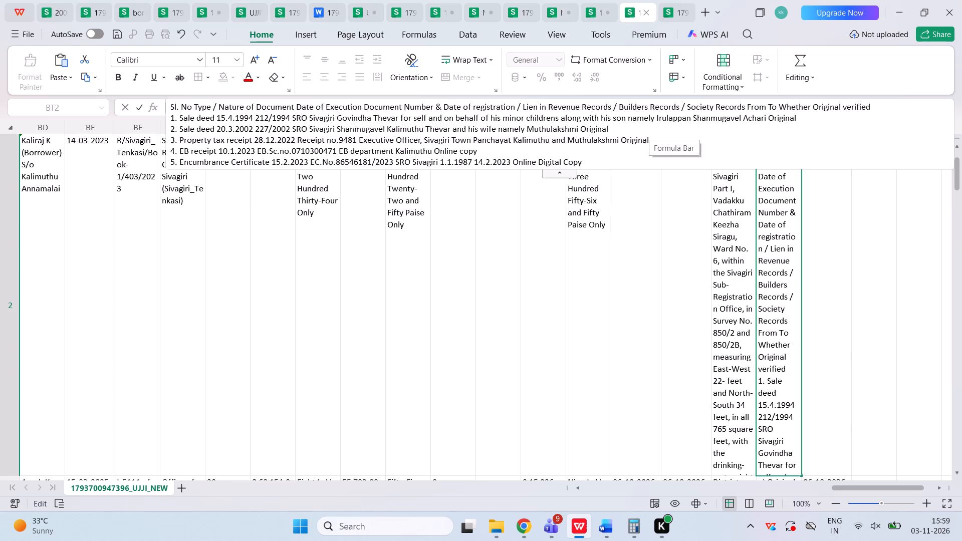
key(comma)
key(BackSpace)
key(apostrophe)
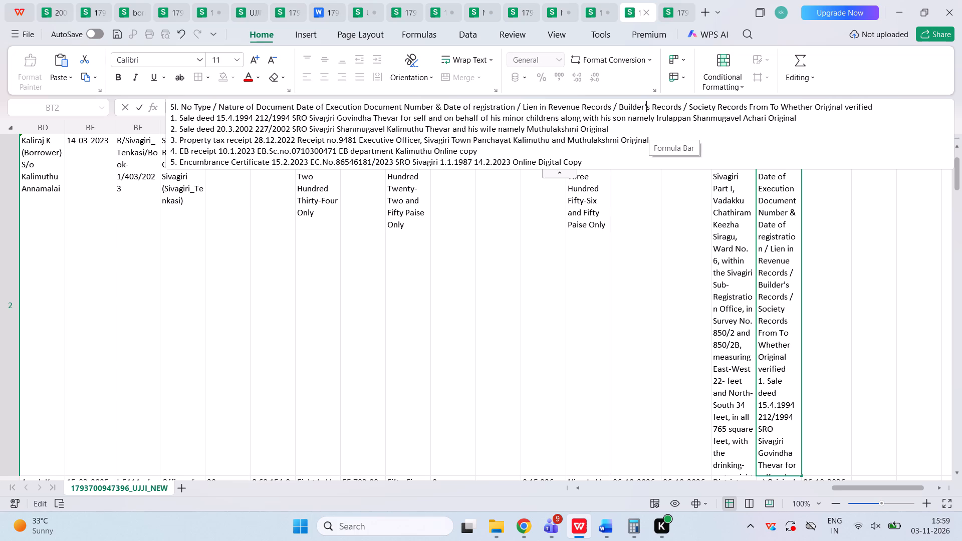
click(672, 0)
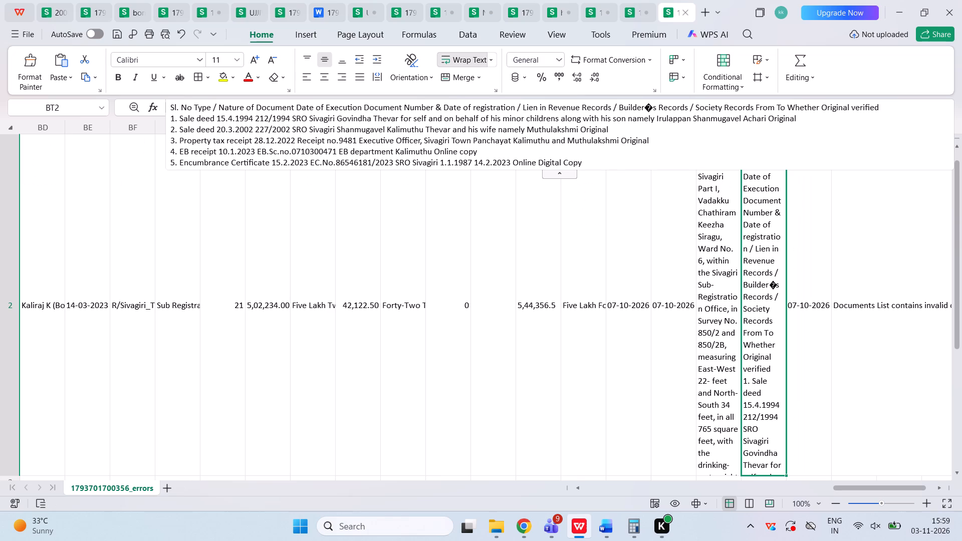
click(645, 0)
click(614, 231)
key(ctrl+s)
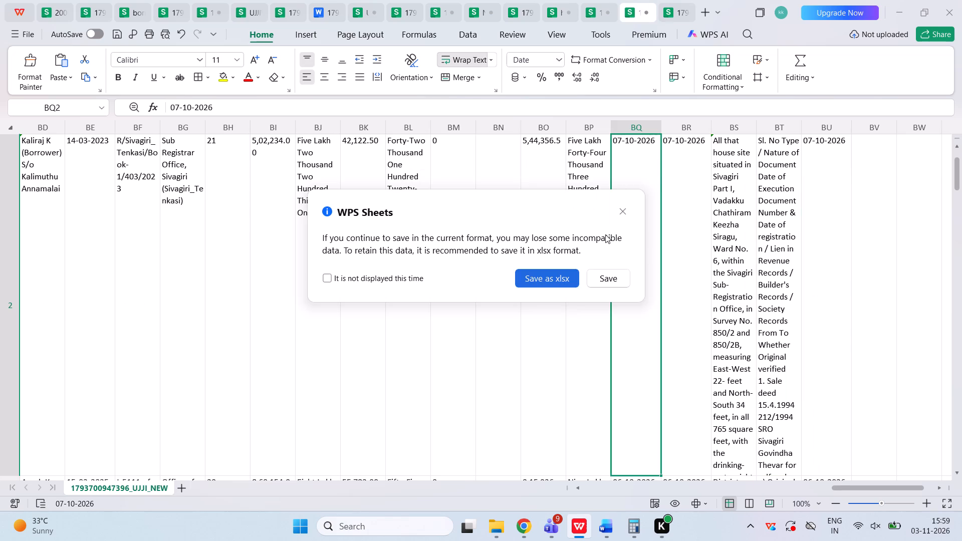
click(600, 273)
In Chrome, start another borrowers upload with notice type Sec 13(2) - Demand Notice, template UJJIVAN 13(2) and branch 01.
click(531, 517)
click(465, 451)
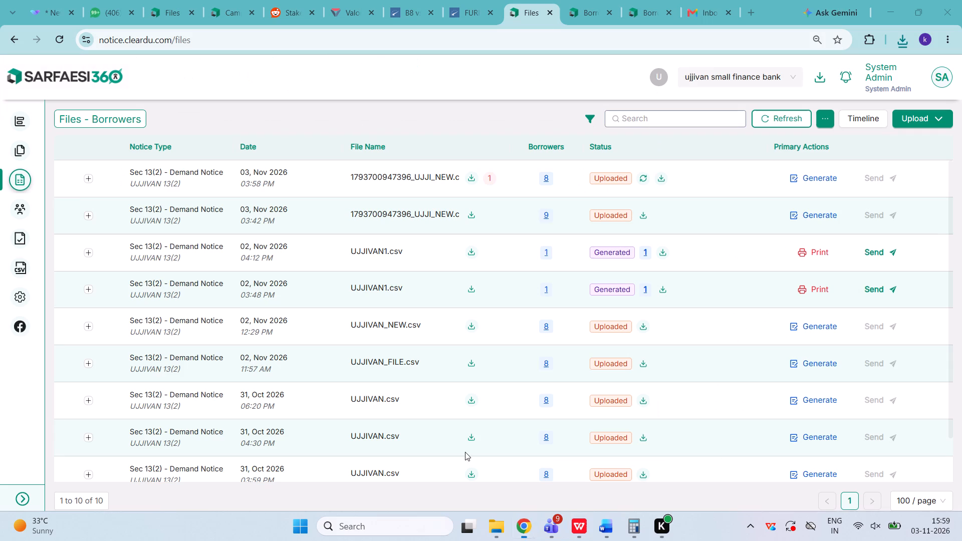
click(915, 118)
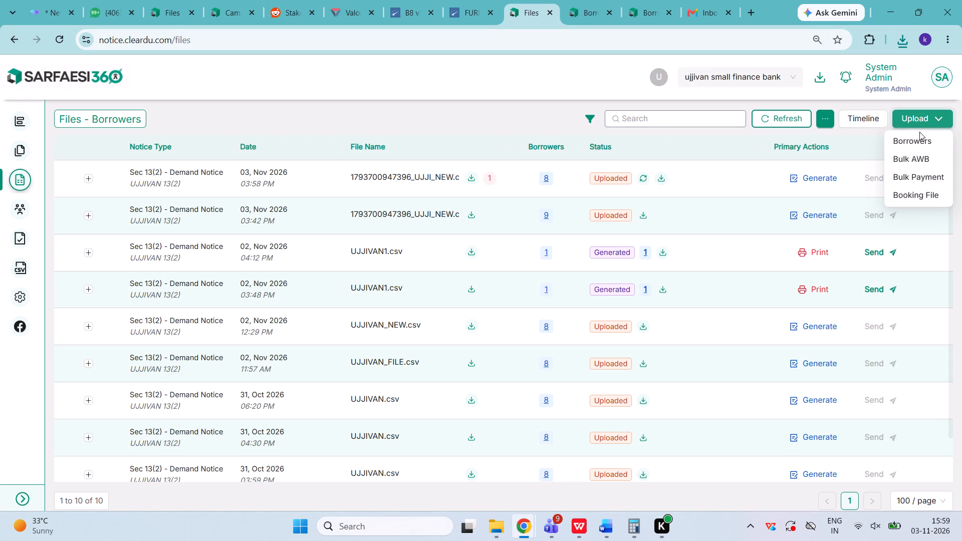
click(920, 136)
click(373, 143)
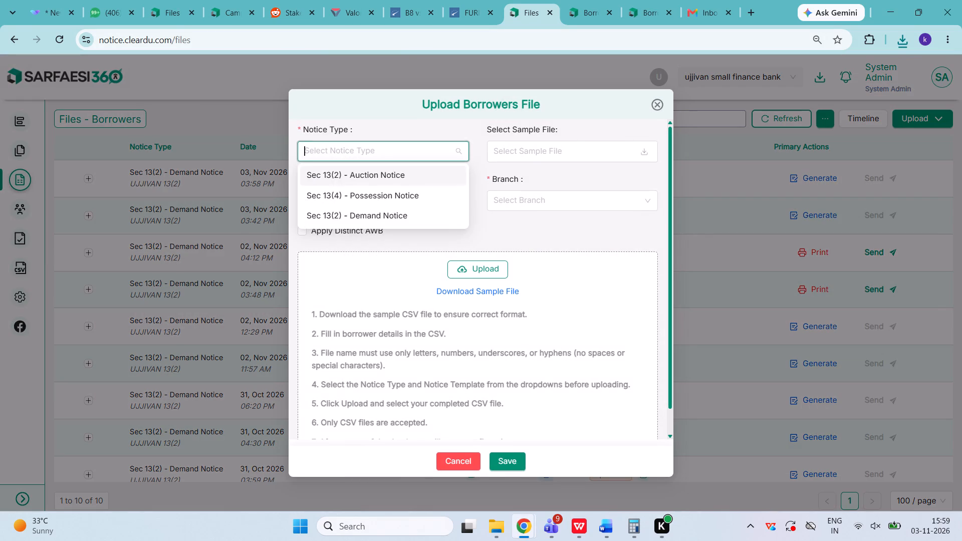
key(Up)
key(Return)
key(Tab)
key(Tab)
key(Return)
key(Return)
key(Tab)
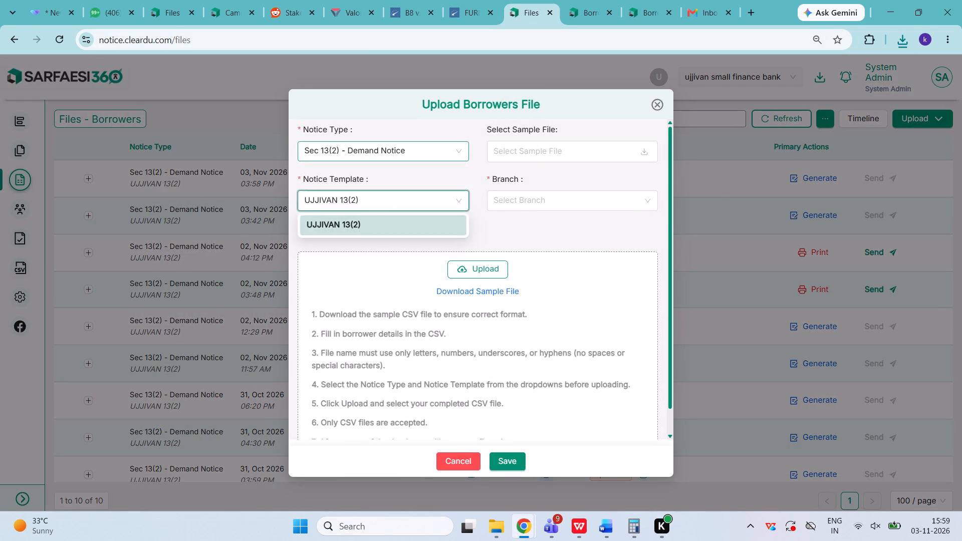
key(Return)
key(Return)
key(Tab)
key(Tab)
key(Return)
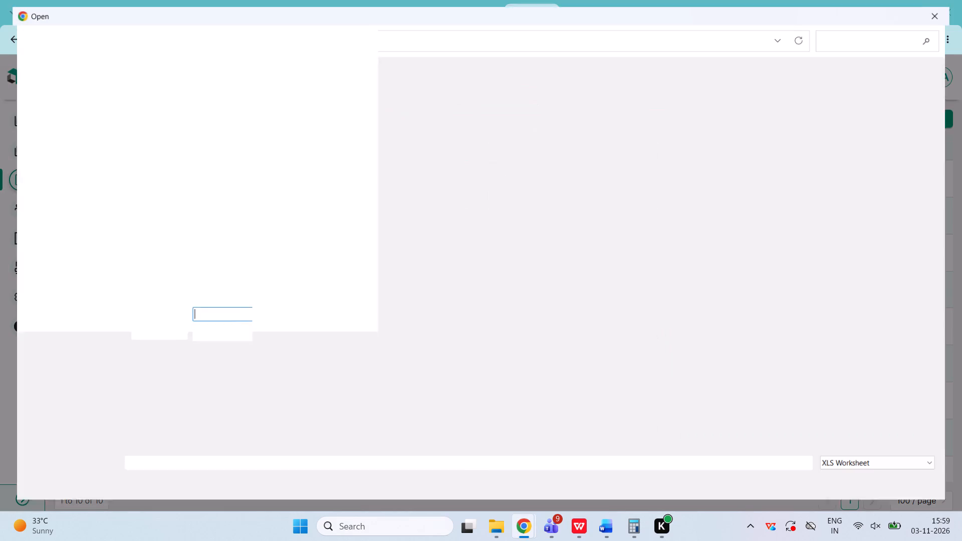
click(181, 111)
key(Return)
key(Tab)
key(Tab)
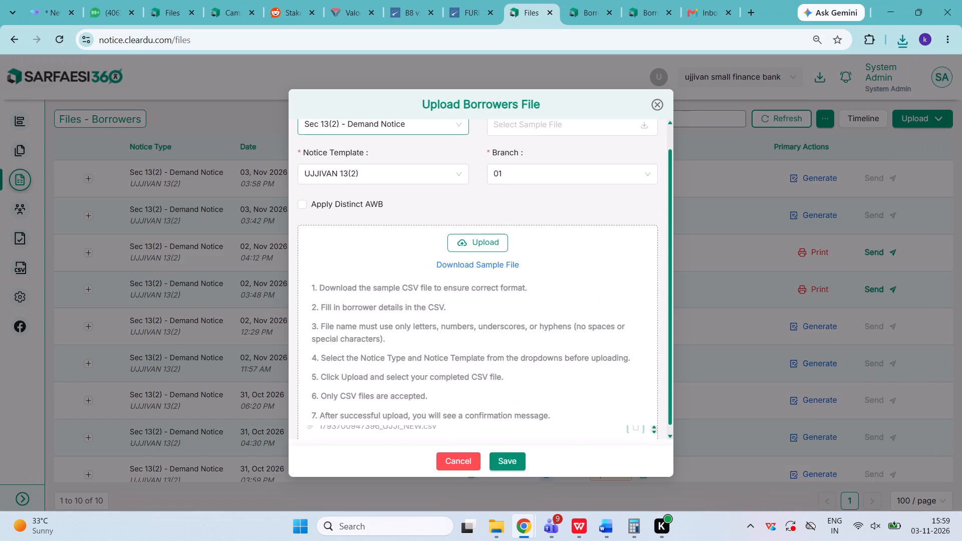
key(Tab)
key(Tab)
key(Return)
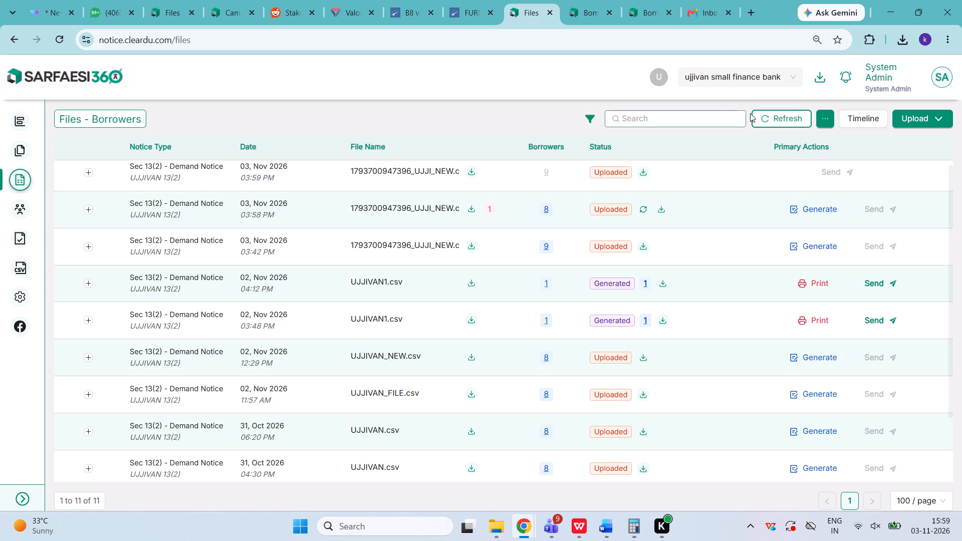
click(765, 114)
scroll(666, 270, up, 2)
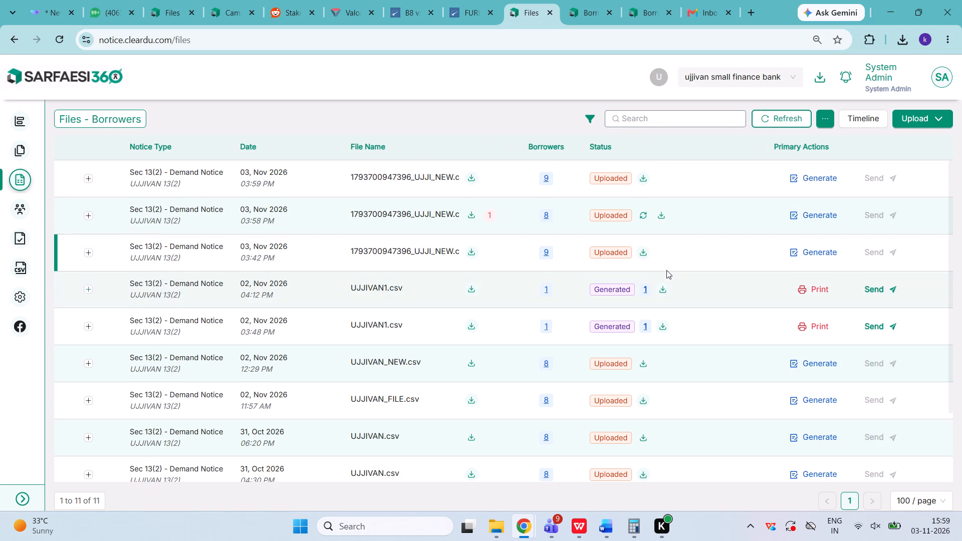
Generate the notice preview for the newly uploaded file in Physical Mode with the Speed Post sub method.
click(813, 176)
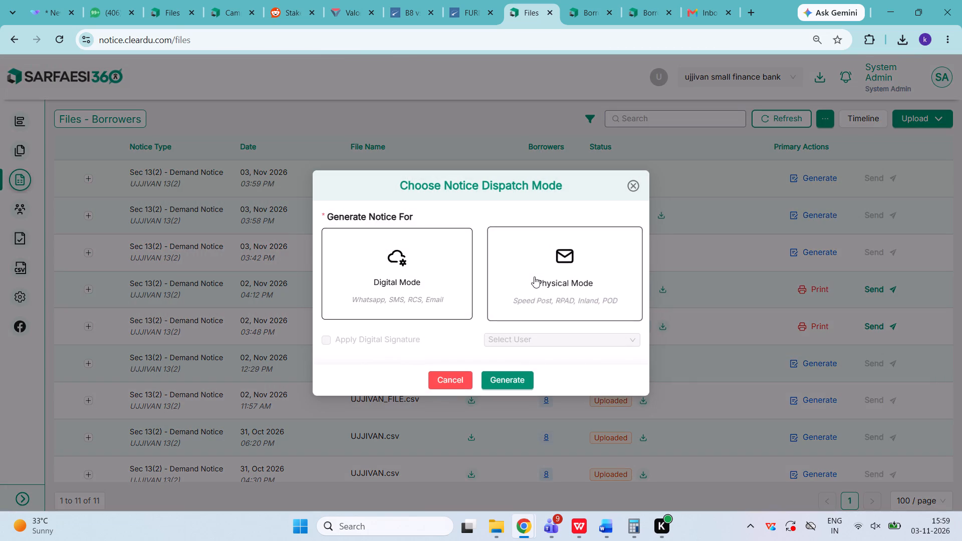
click(534, 277)
click(339, 330)
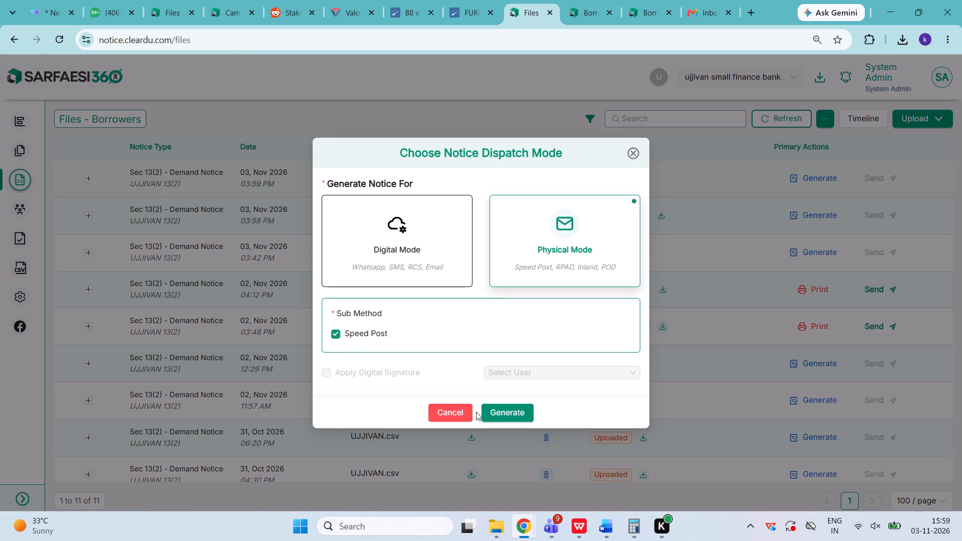
click(490, 409)
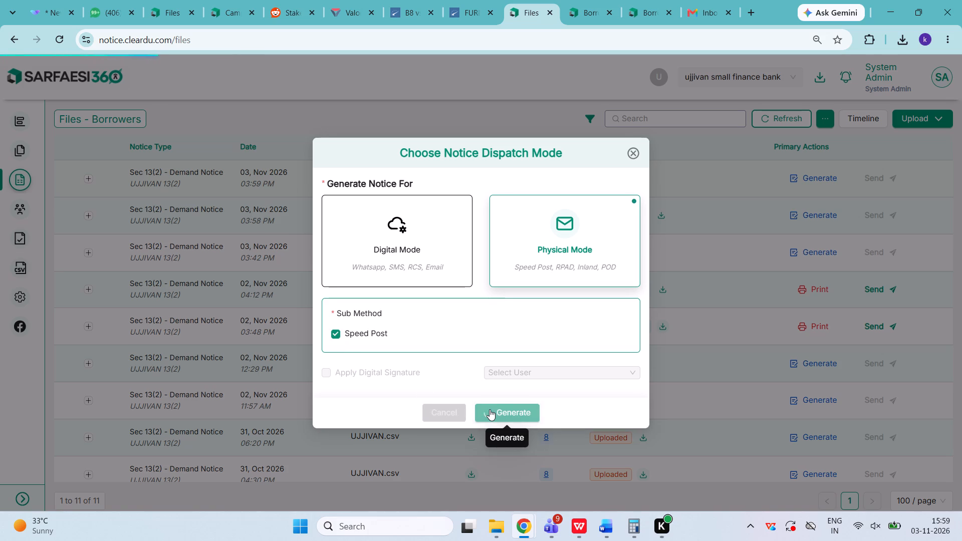
Examine the previewed demand notice, including the borrower addresses, property description, security agreement and loan/security documents tables.
scroll(490, 409, down, 5)
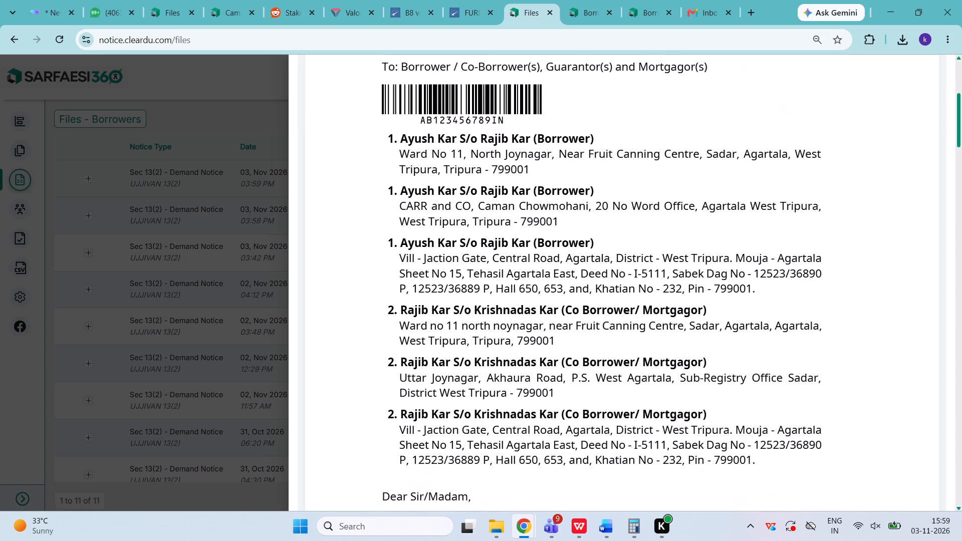
scroll(490, 409, down, 15)
scroll(490, 409, up, 4)
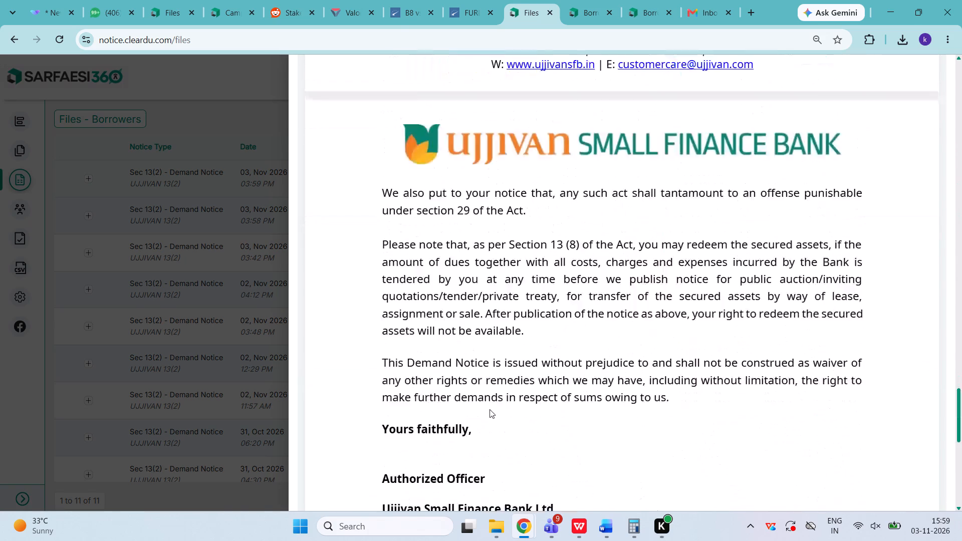
scroll(490, 409, up, 20)
scroll(490, 409, up, 3)
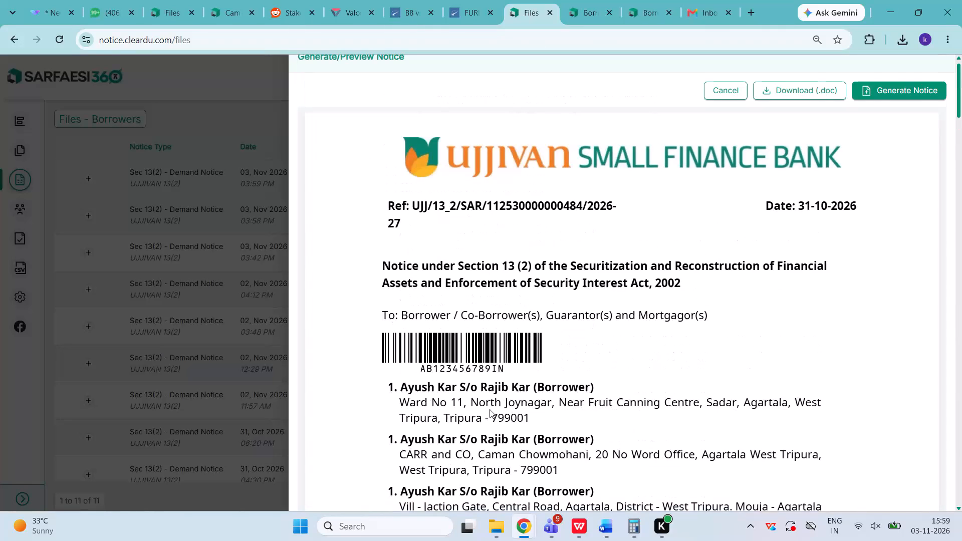
scroll(490, 409, down, 1)
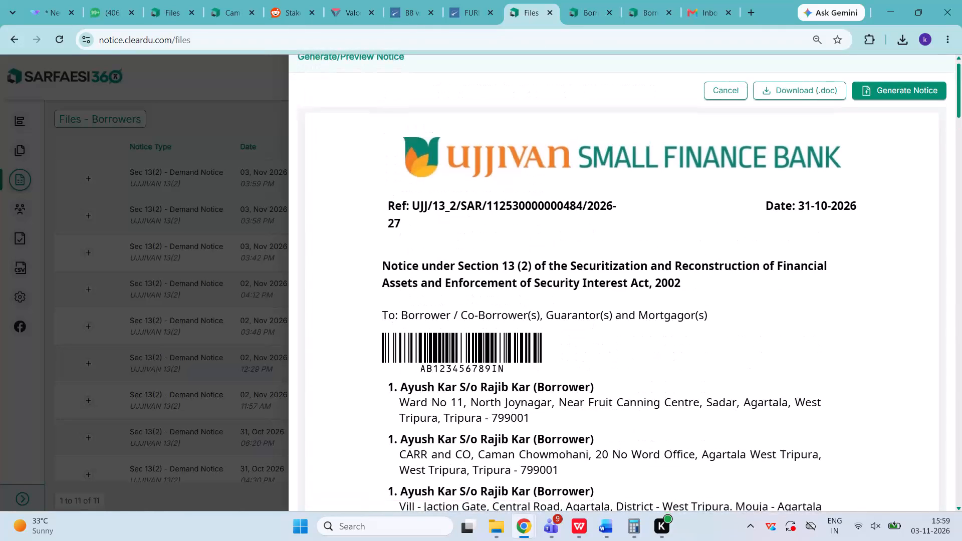
scroll(490, 409, down, 1)
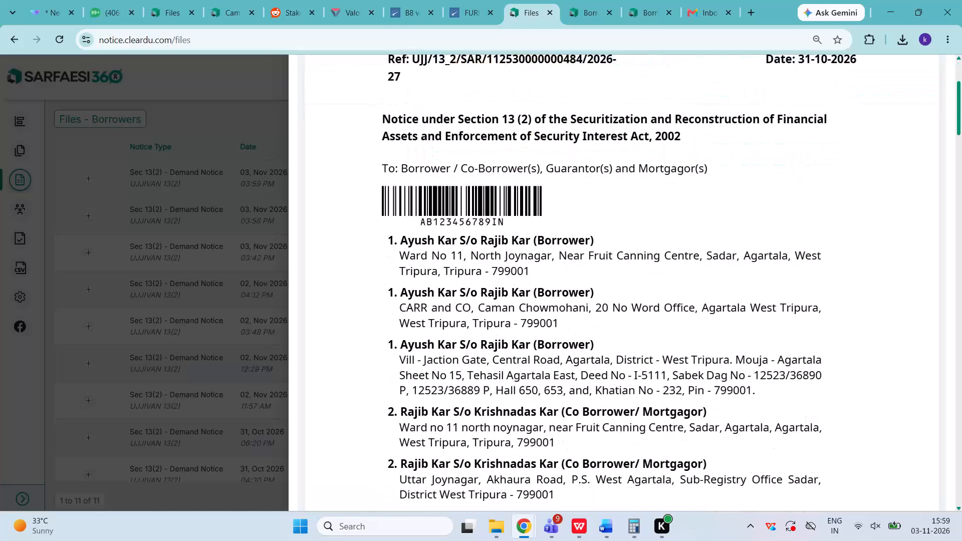
scroll(490, 409, down, 8)
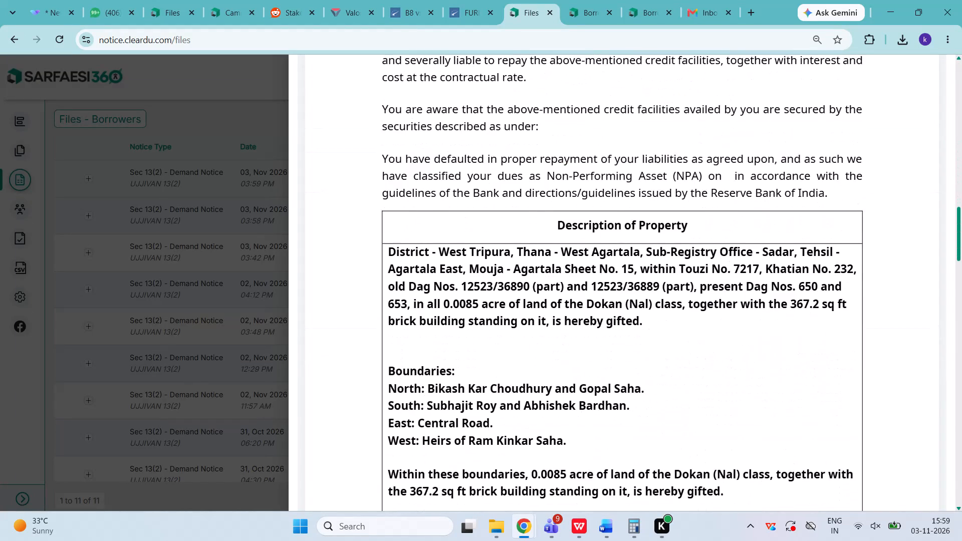
scroll(490, 409, down, 7)
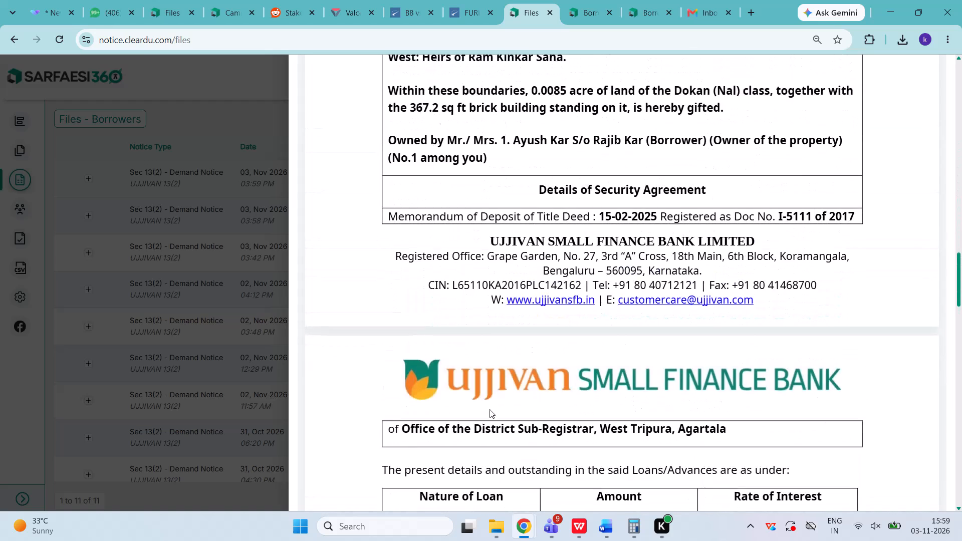
scroll(490, 409, down, 12)
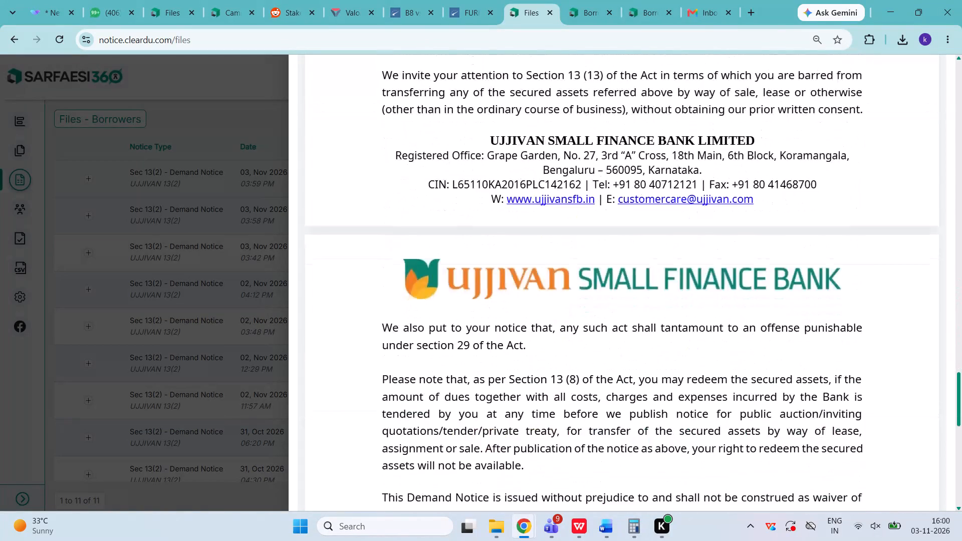
scroll(490, 409, down, 11)
scroll(490, 409, up, 20)
scroll(490, 409, up, 3)
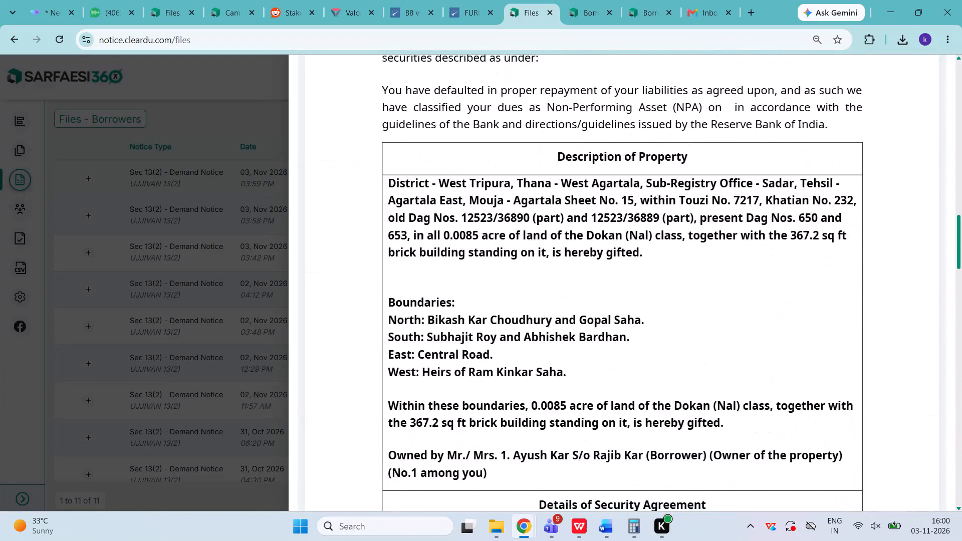
scroll(490, 409, up, 4)
scroll(490, 409, down, 5)
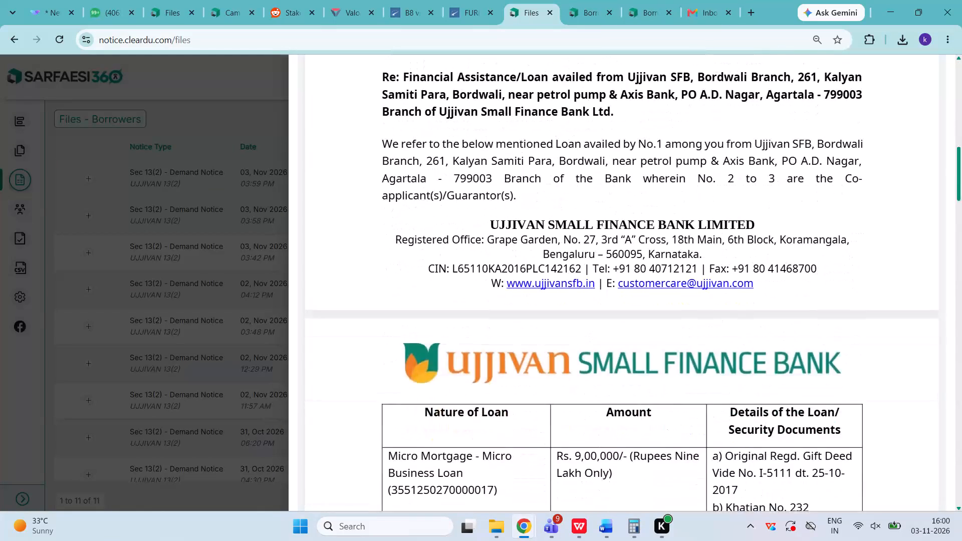
Review the rest of the demand notice preview, from the loan, property and outstanding liability details through the closing section, and close it.
scroll(490, 409, down, 5)
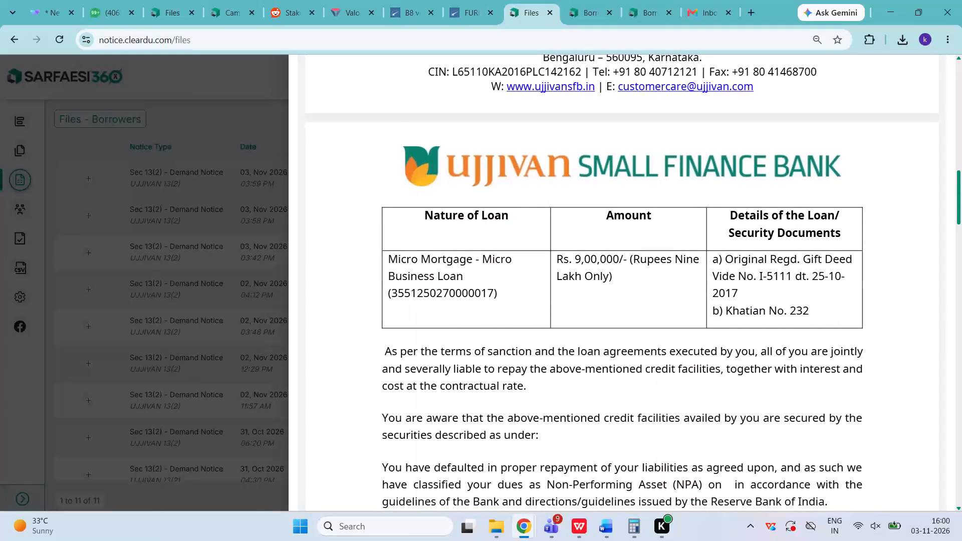
scroll(490, 409, down, 4)
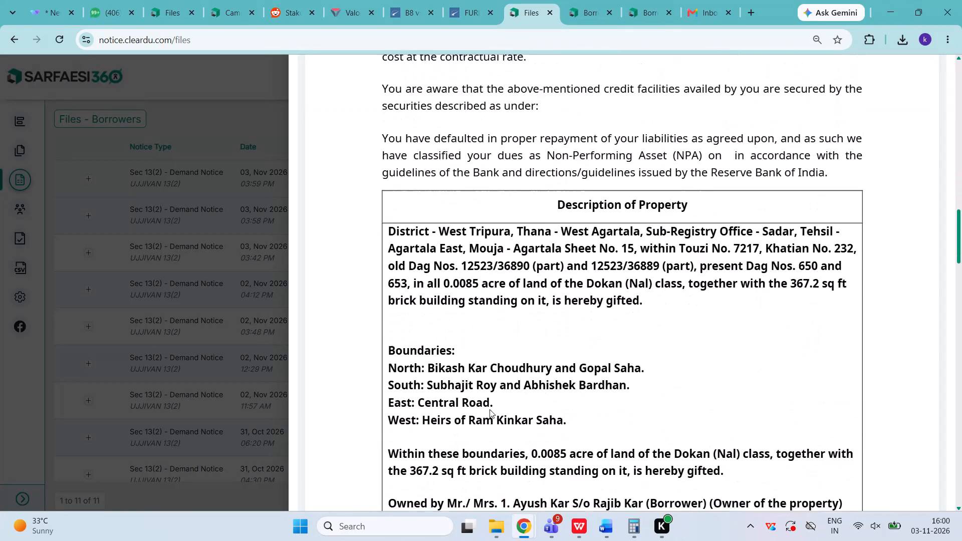
scroll(490, 409, down, 4)
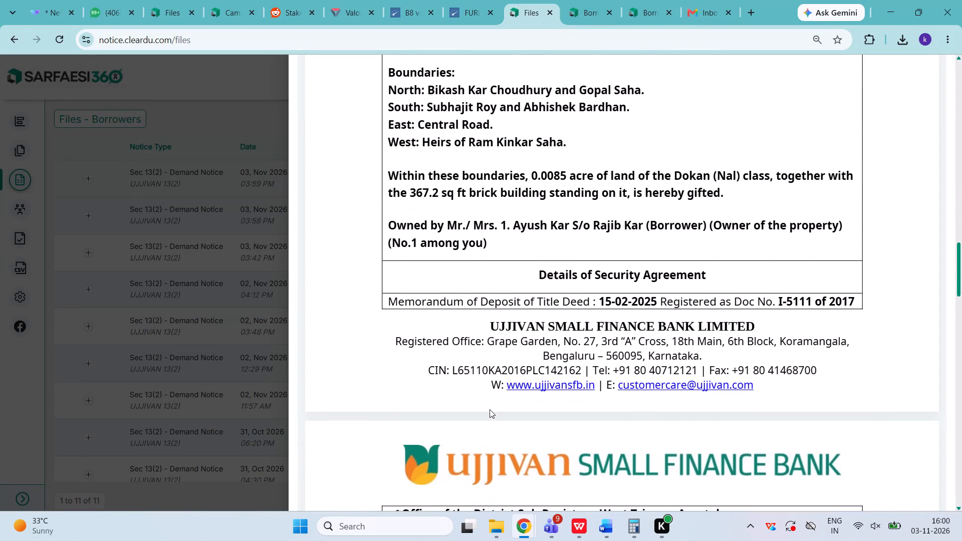
scroll(490, 409, down, 3)
scroll(490, 409, up, 1)
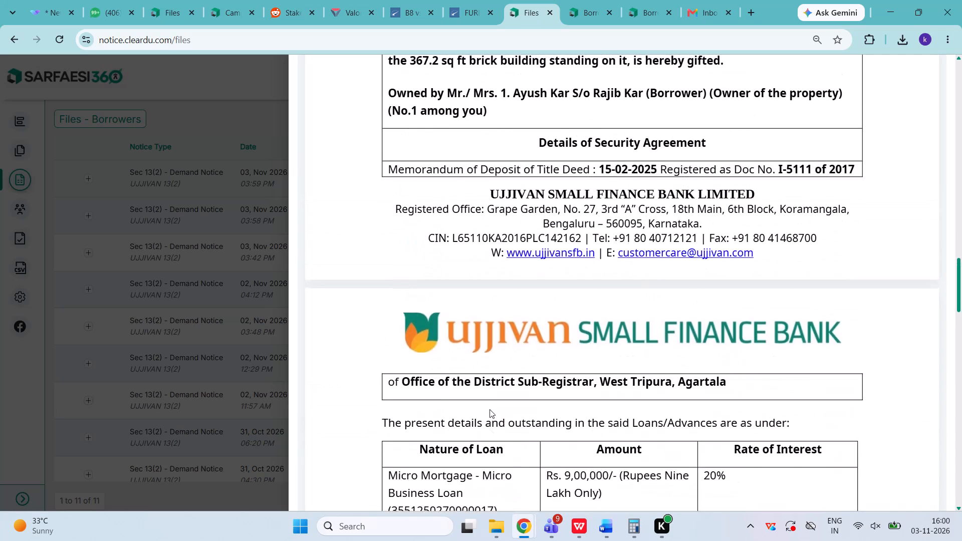
scroll(490, 409, down, 1)
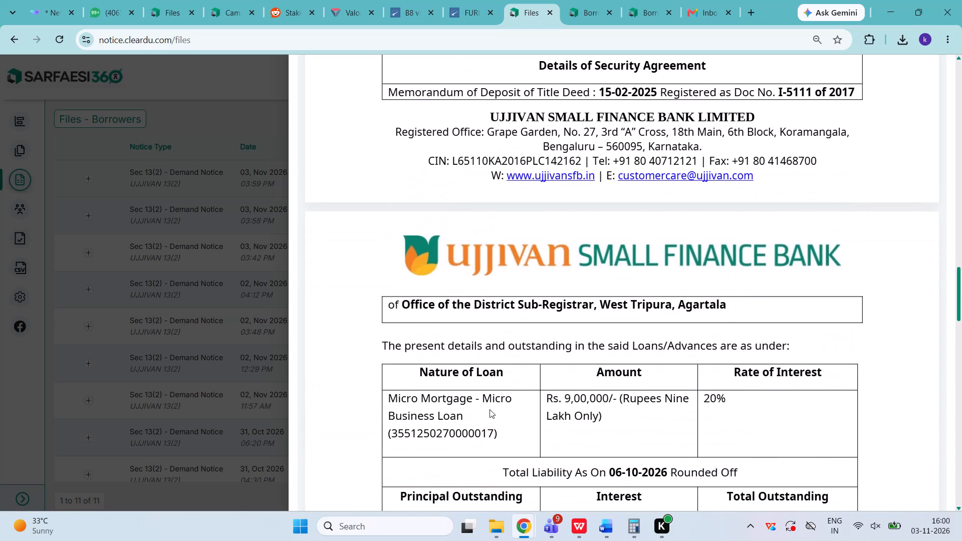
scroll(490, 409, down, 12)
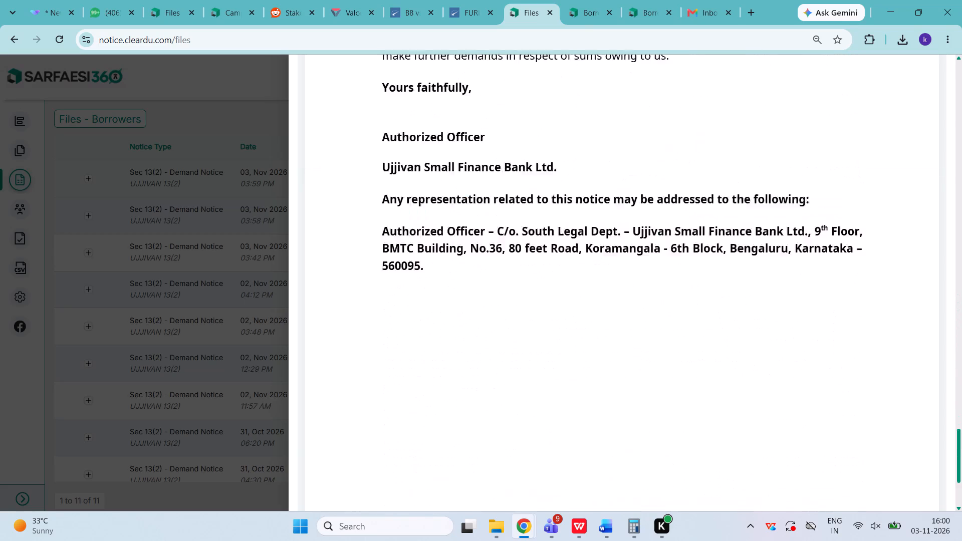
key(Escape)
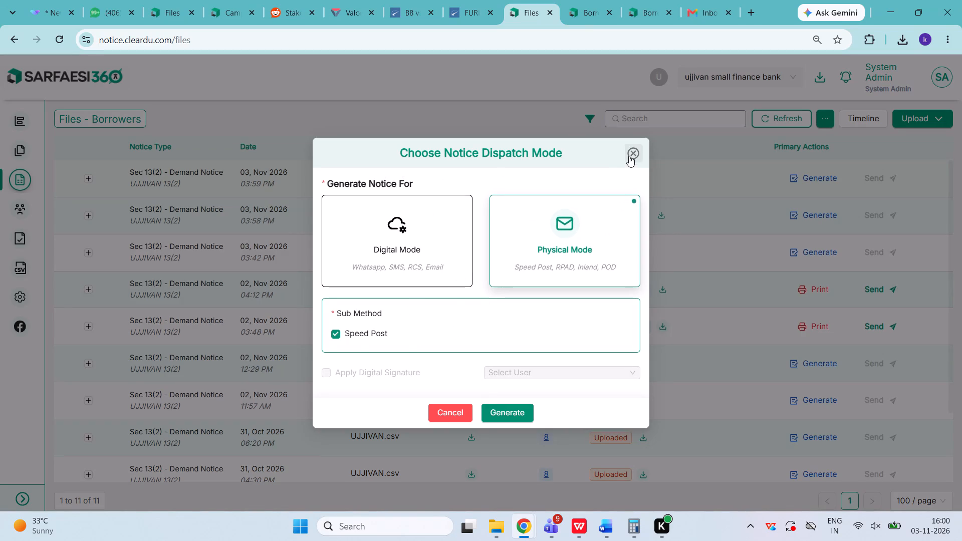
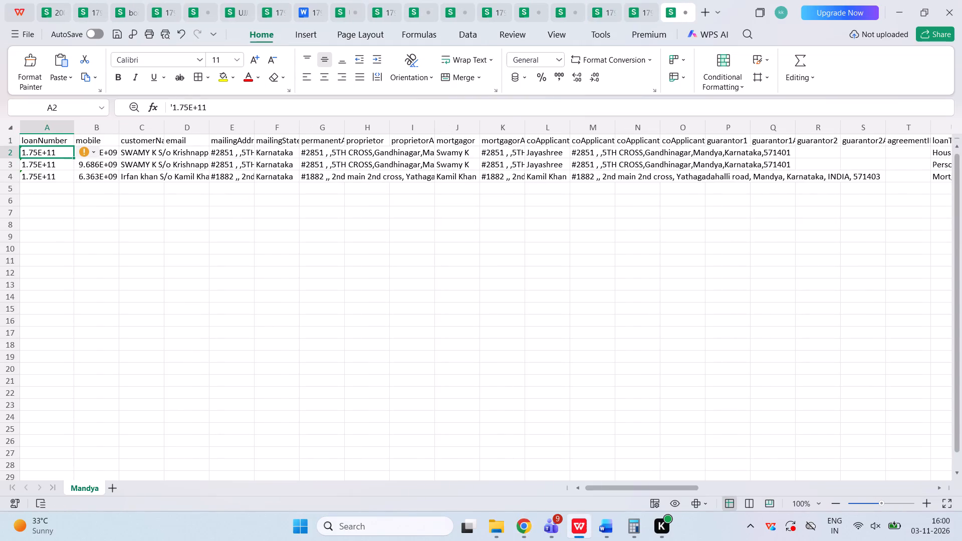
Check the loanNumber entries in column A for the borrower rows of the Mandya sheet.
key(Right)
key(Left)
key(Down)
key(Down)
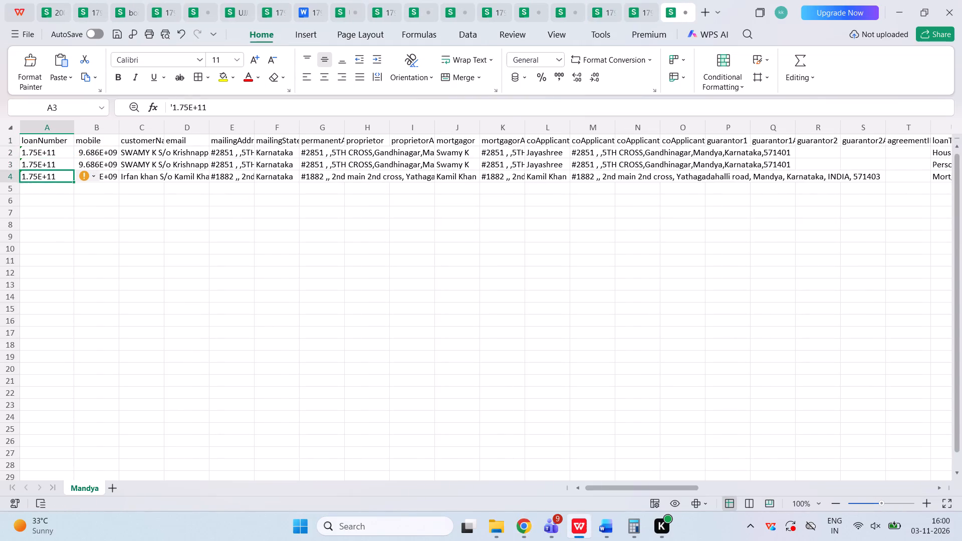
key(Up)
key(Up)
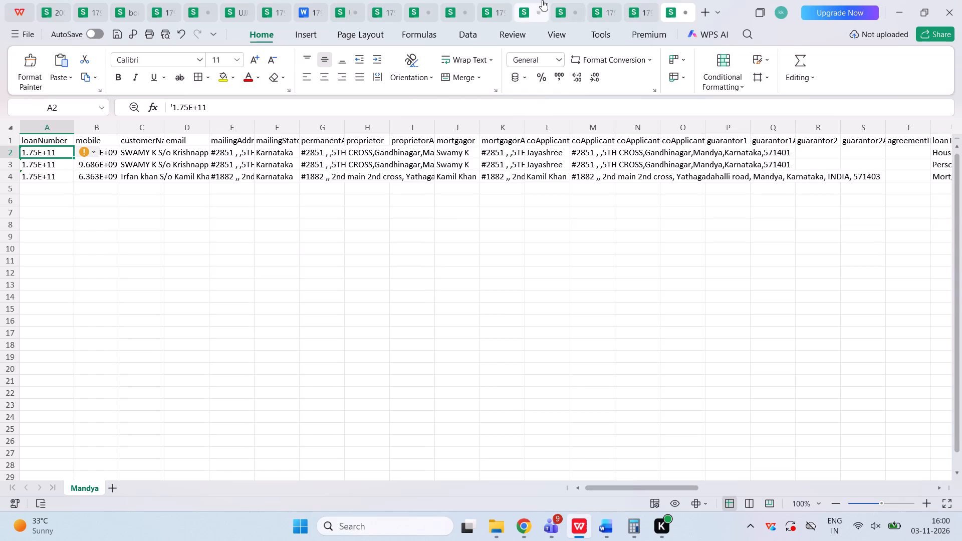
click(554, 0)
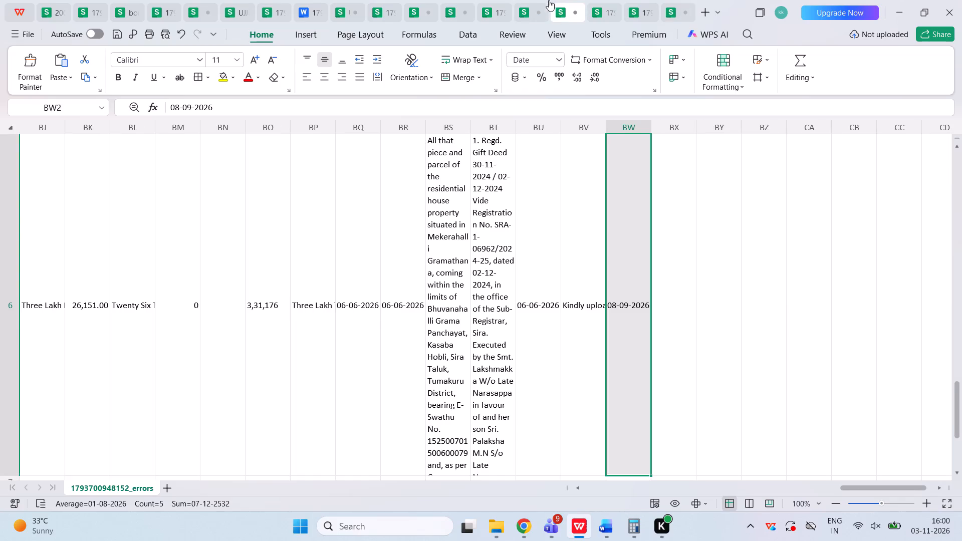
click(537, 1)
key(Up)
key(Down)
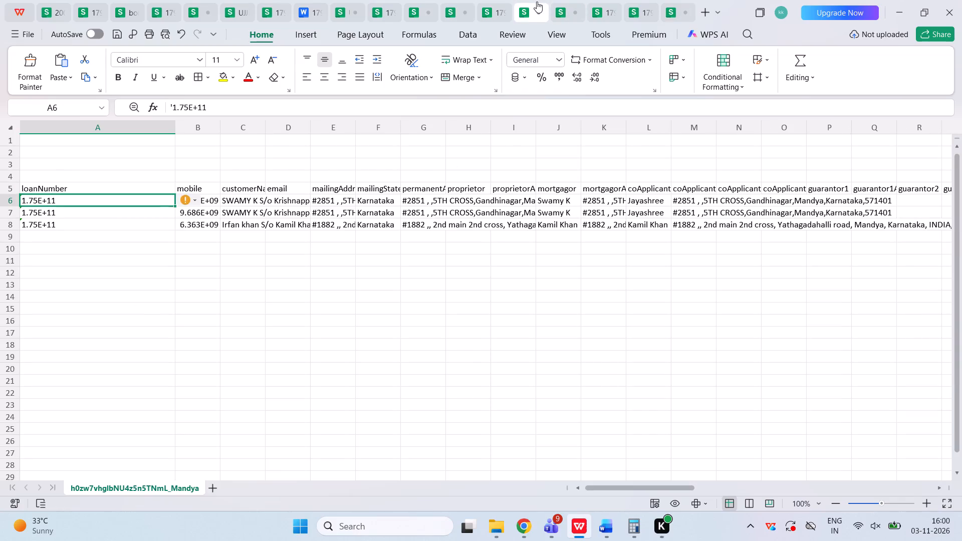
key(Down)
key(Down)
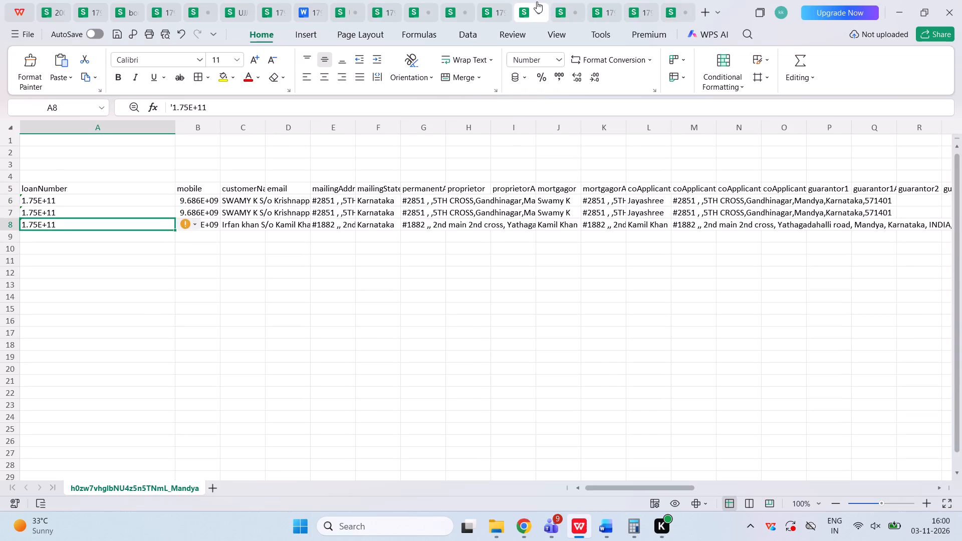
key(Up)
key(Up)
key(Right)
key(Right)
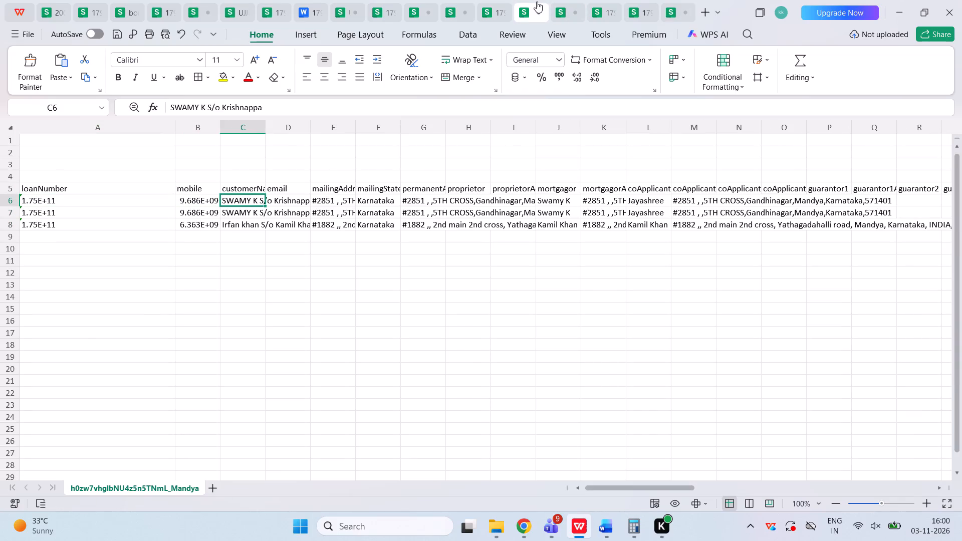
key(Down)
key(Down)
key(Up)
key(Right)
key(Right)
key(Up)
key(Left)
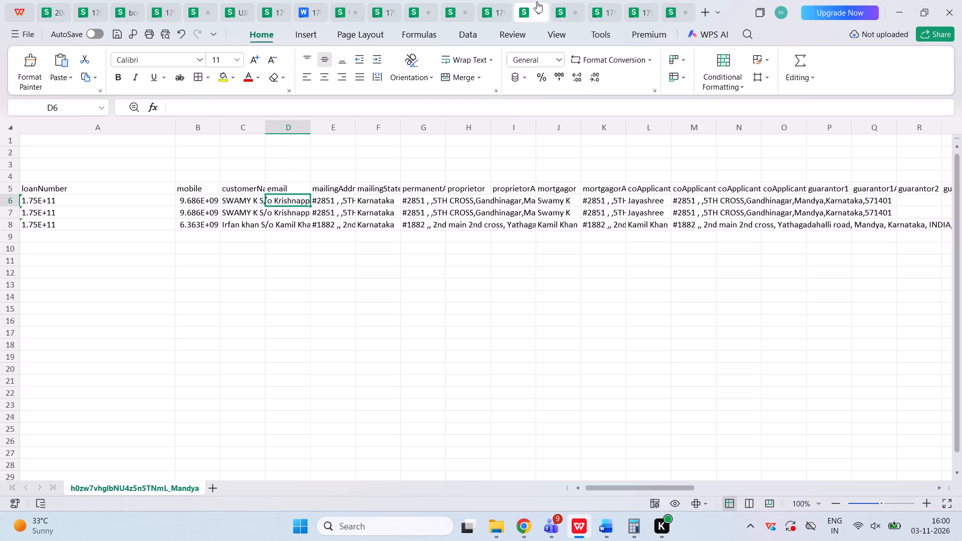
key(Left)
key(Left)
key(Down)
key(Up)
key(Down)
key(Right)
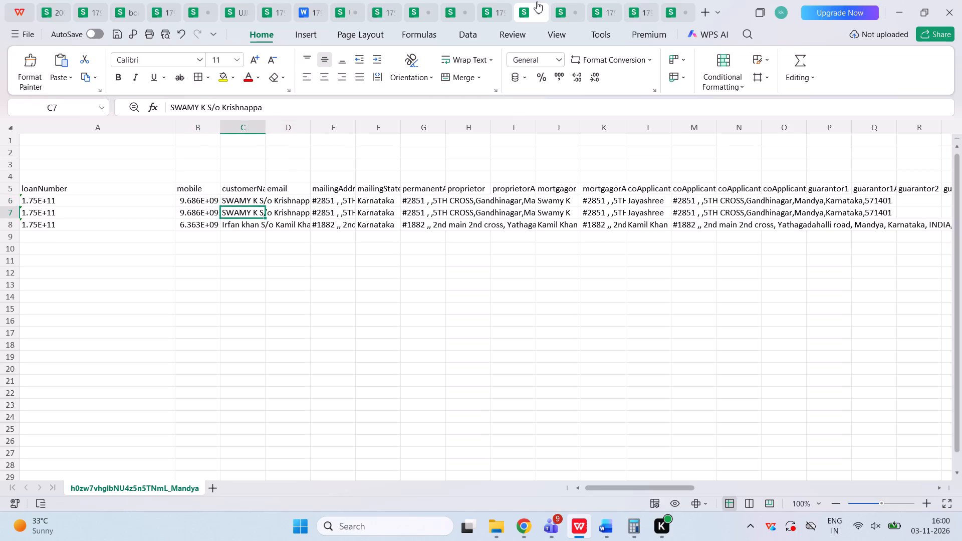